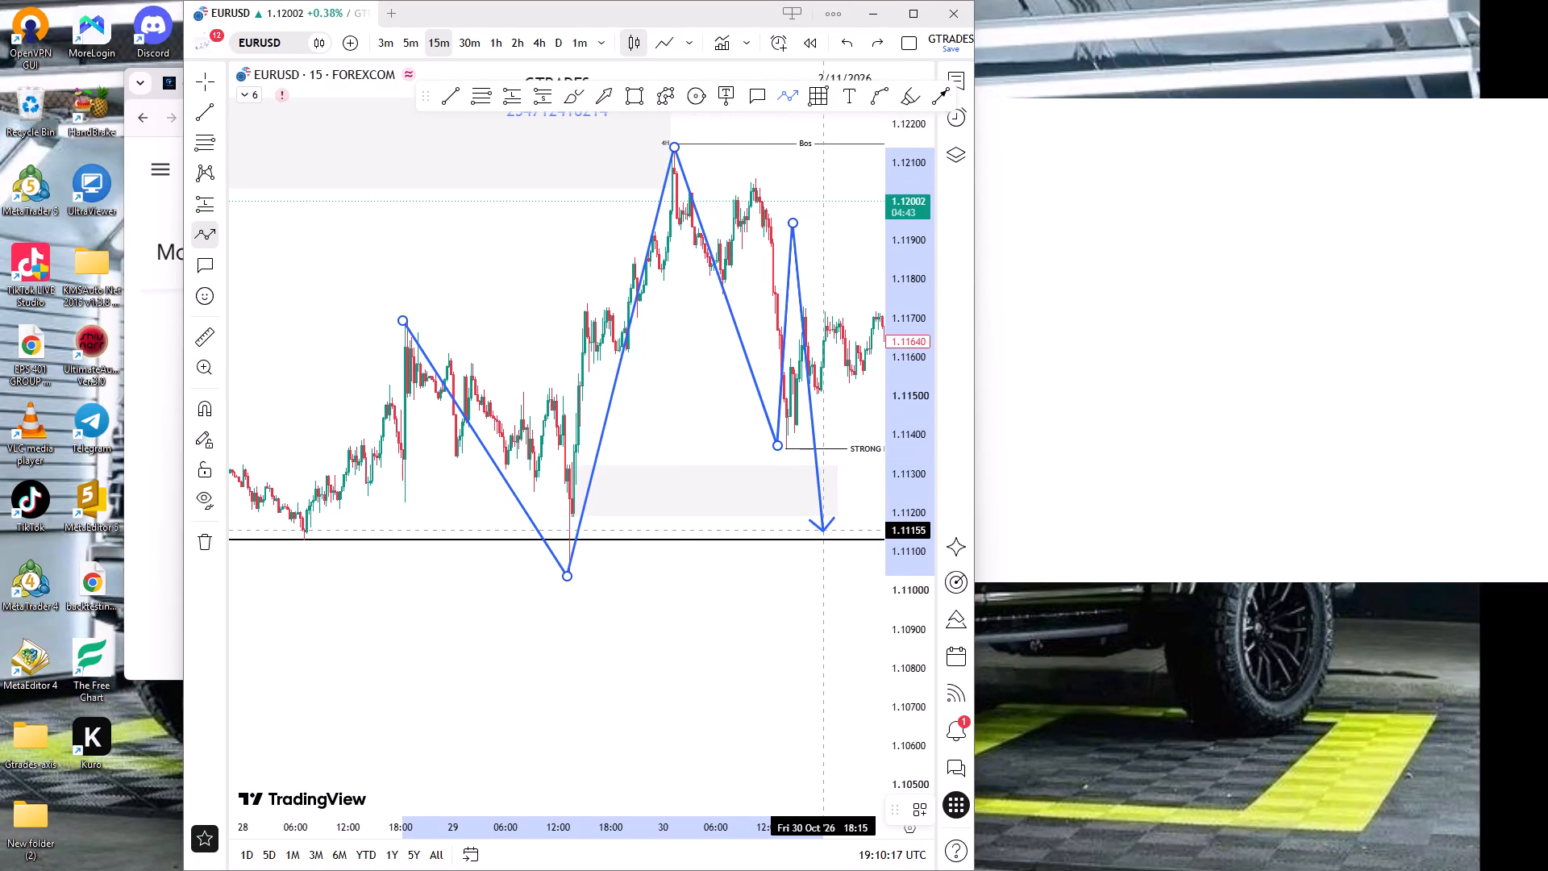
End the zigzag path that is being drawn over the EURUSD price swings and delete it from the chart.
scroll(474, 416, "down", 3)
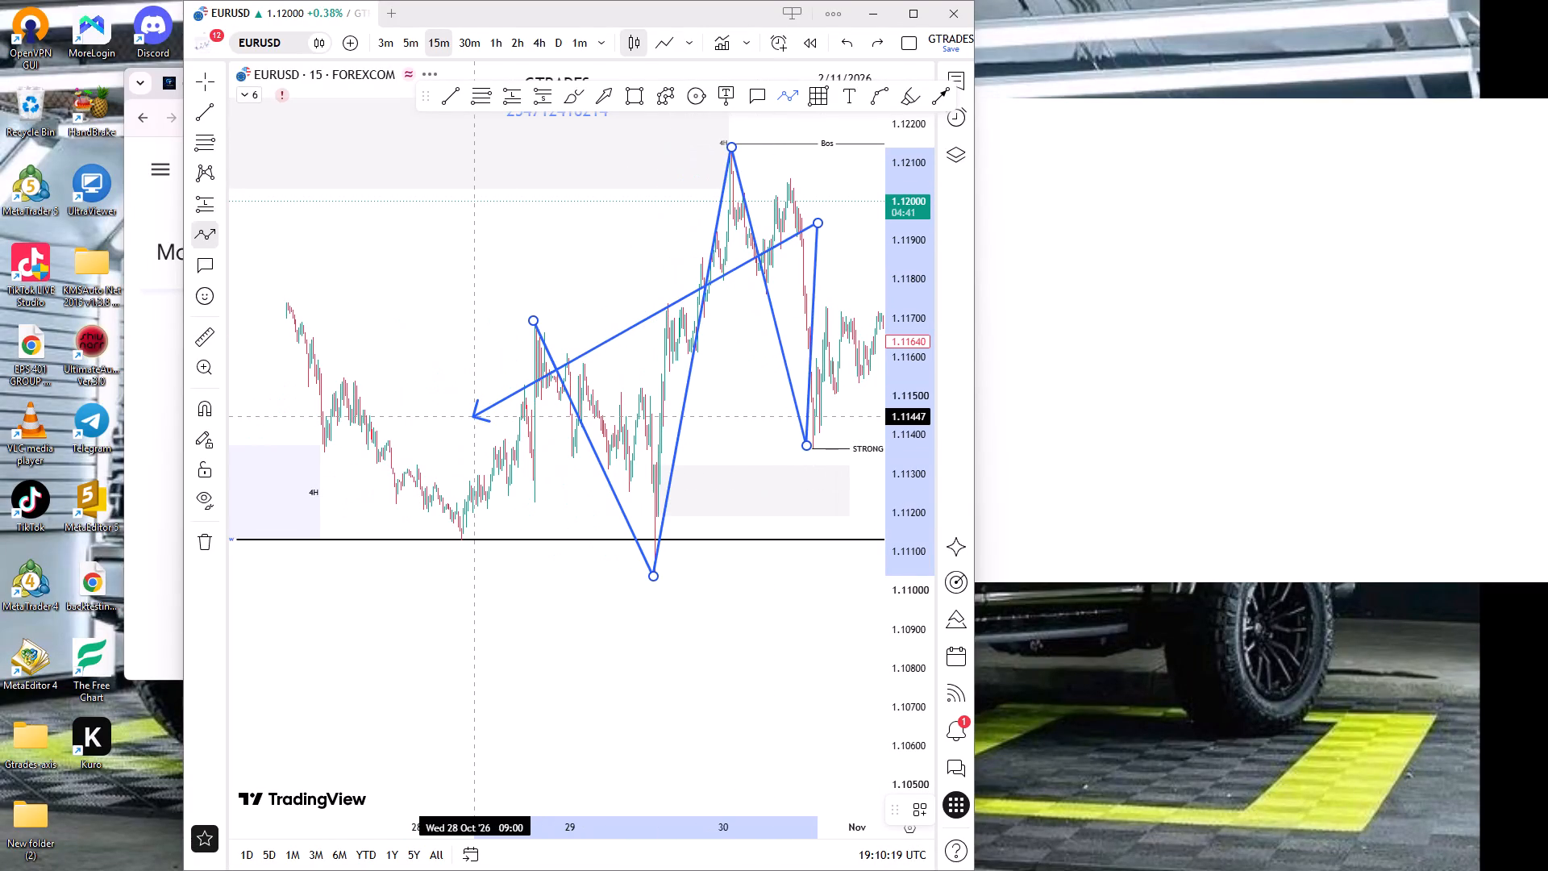
right_click(474, 416)
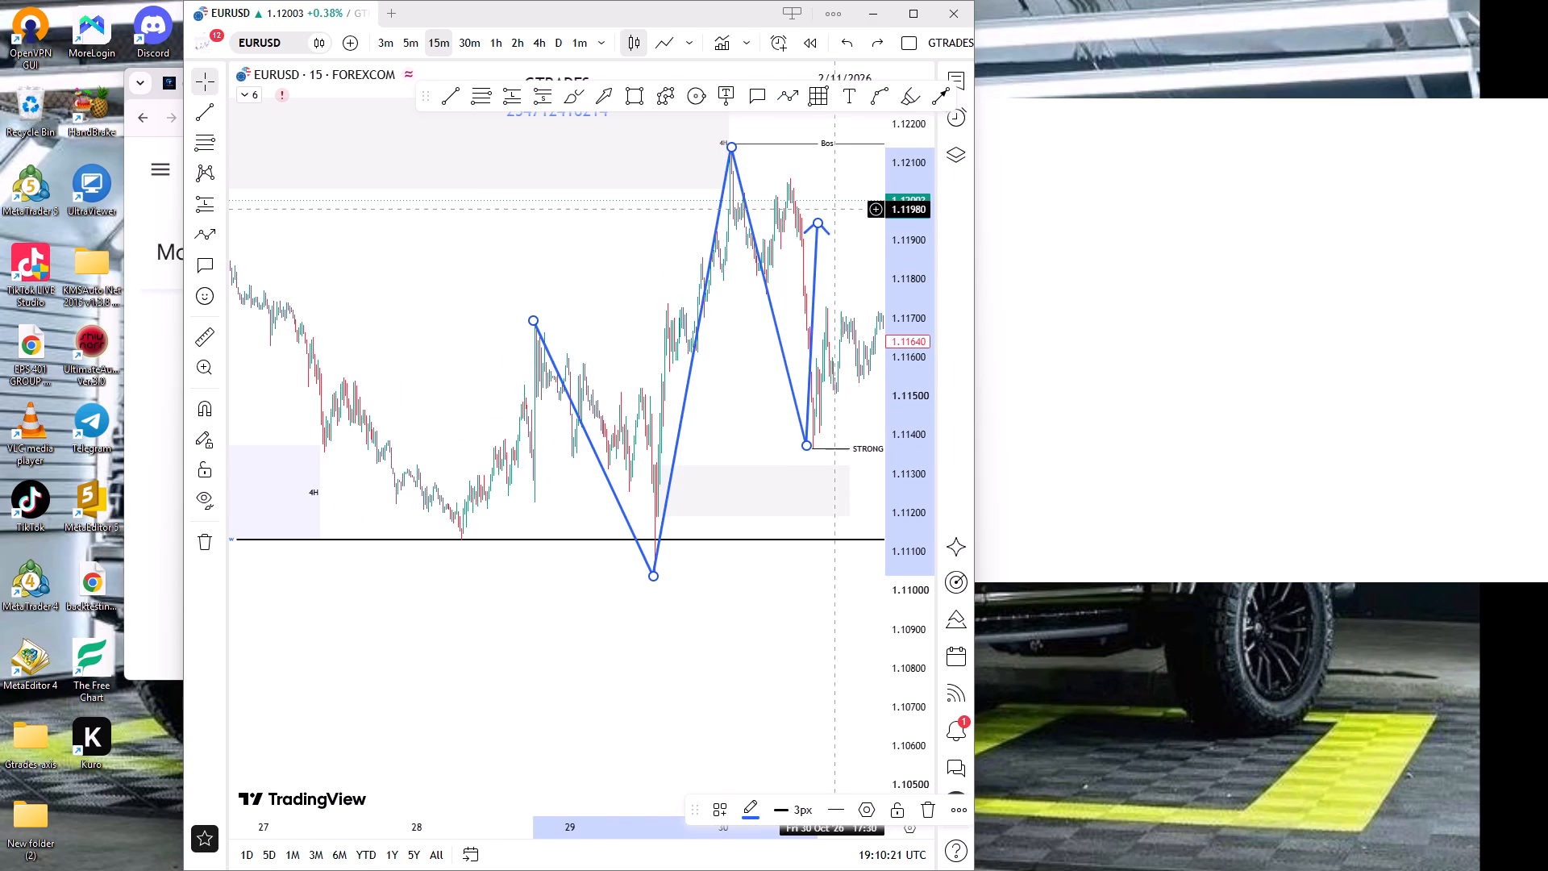
key("Delete")
Draw a rectangle from 1.11982 to 1.11920, spanning Fri 30 Oct 11:45 to Mon 02 Nov 07:30, before the drop to the strong low.
scroll(834, 210, "up", 10, "ctrl")
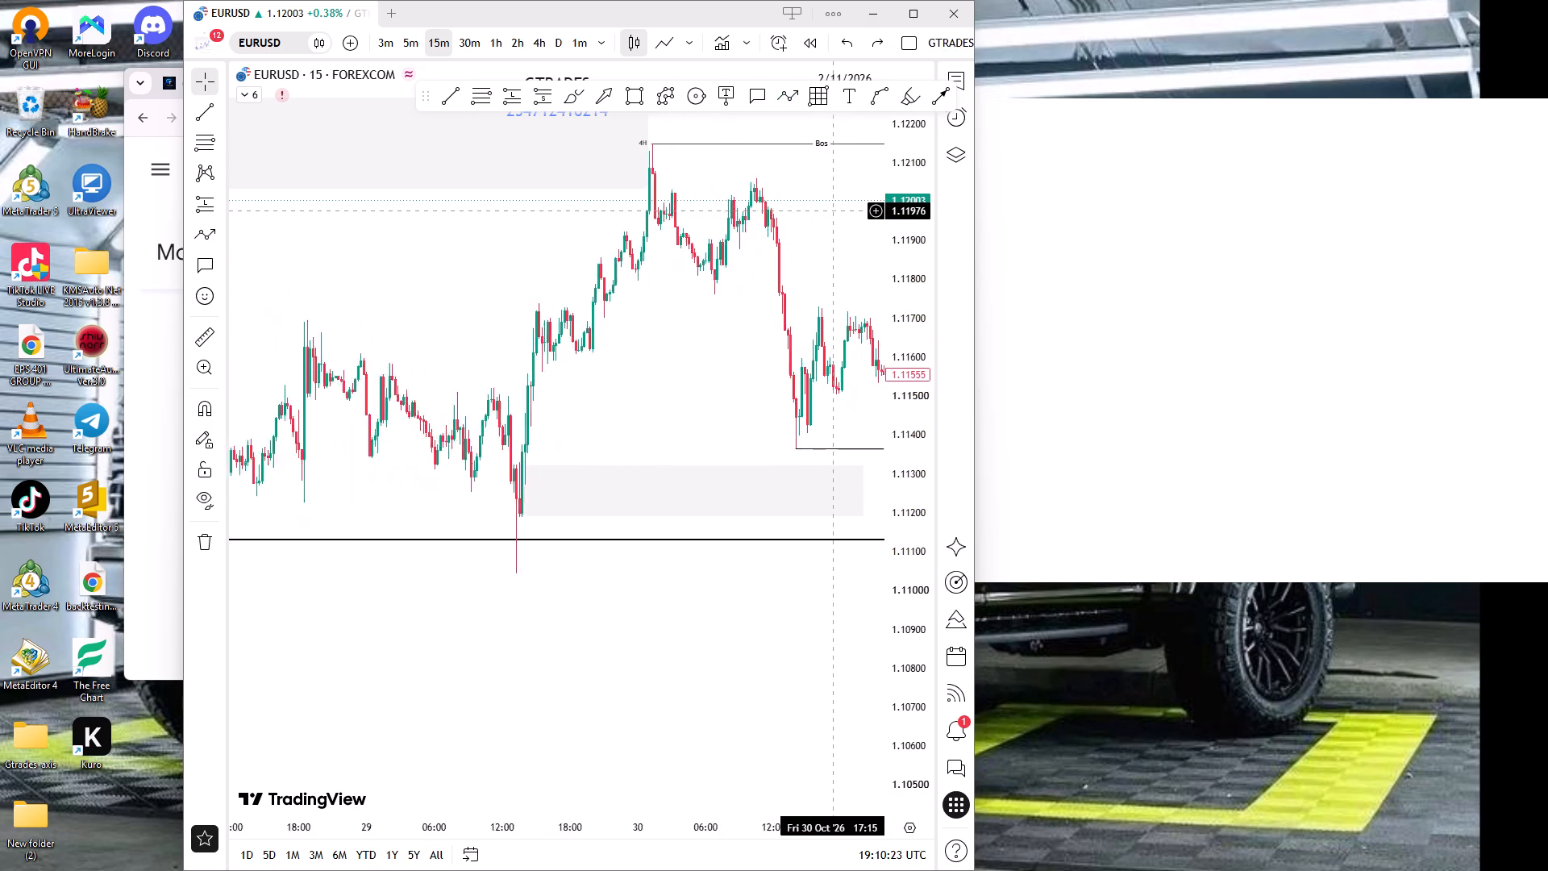
left_click_drag(819, 231, 515, 323)
left_click(627, 106)
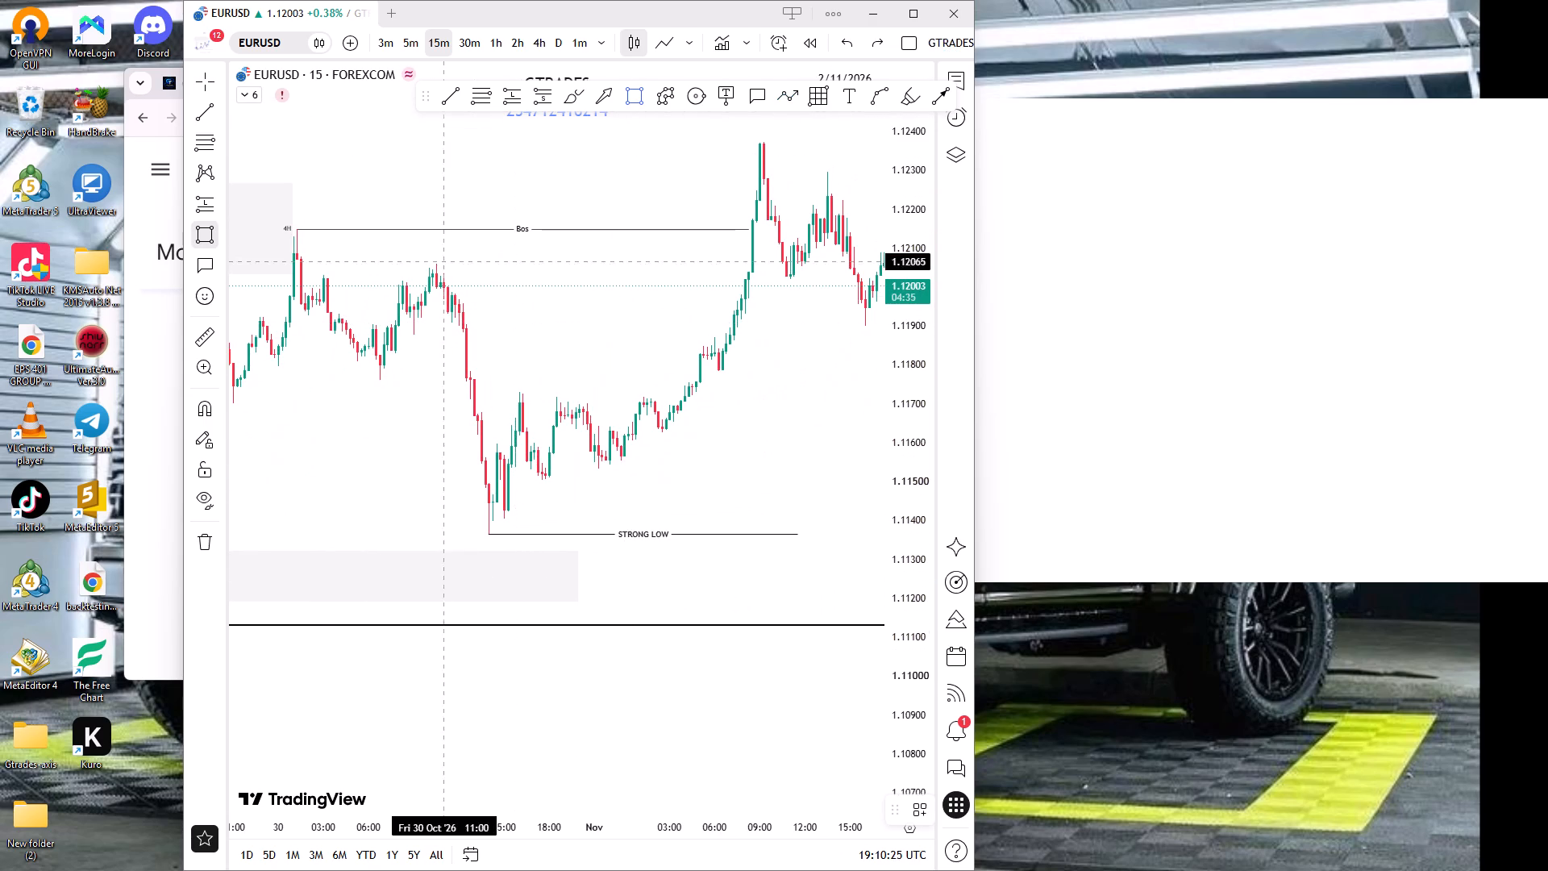
left_click(453, 340, "ctrl")
left_click(453, 282, "ctrl")
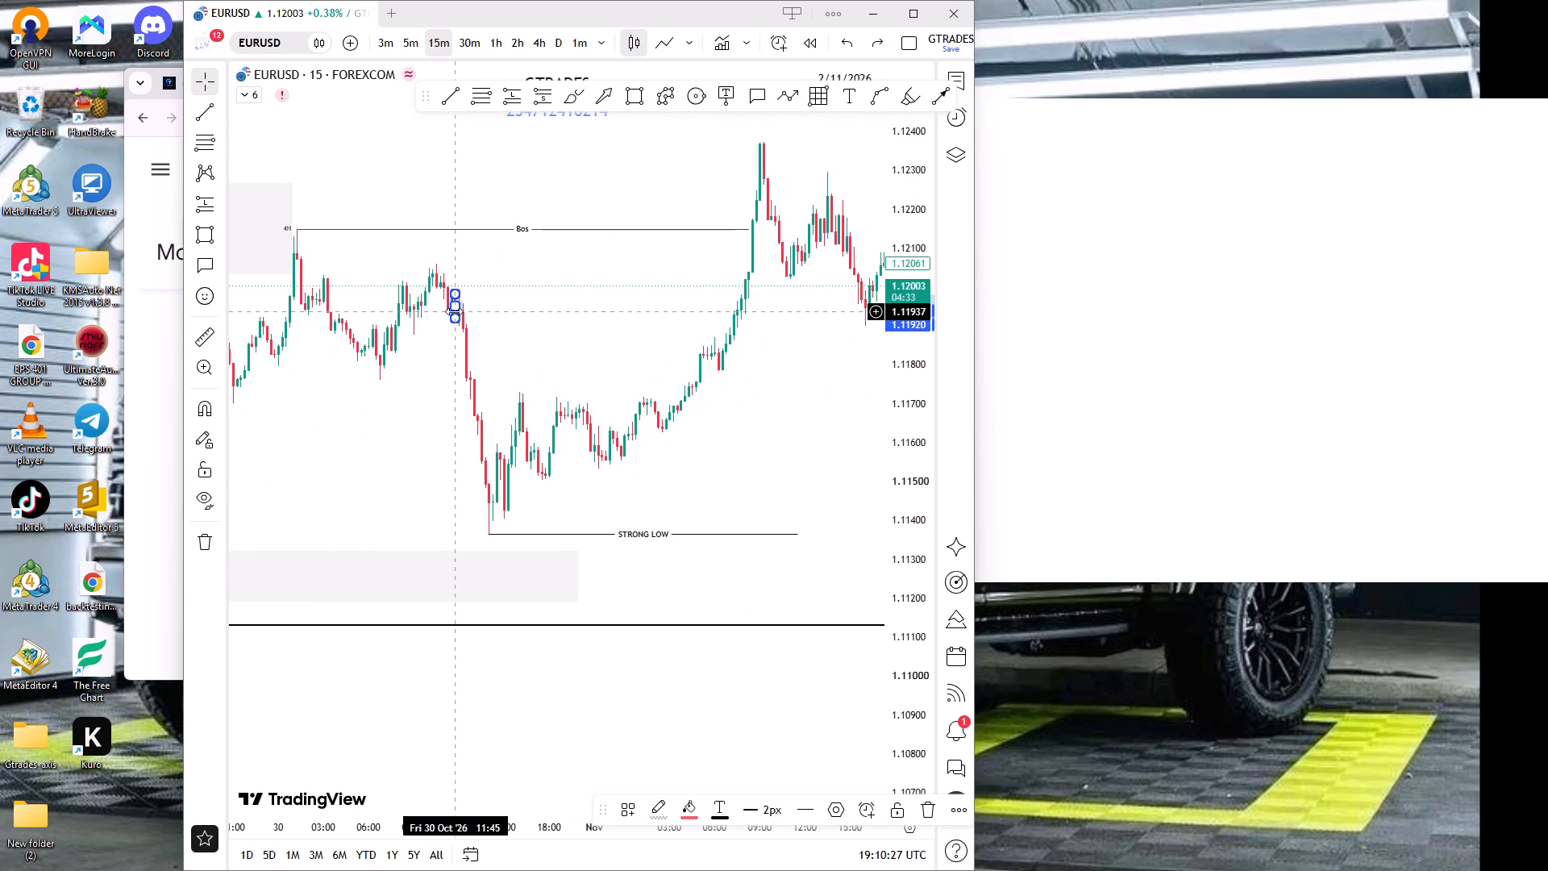
left_click_drag(457, 307, 739, 332)
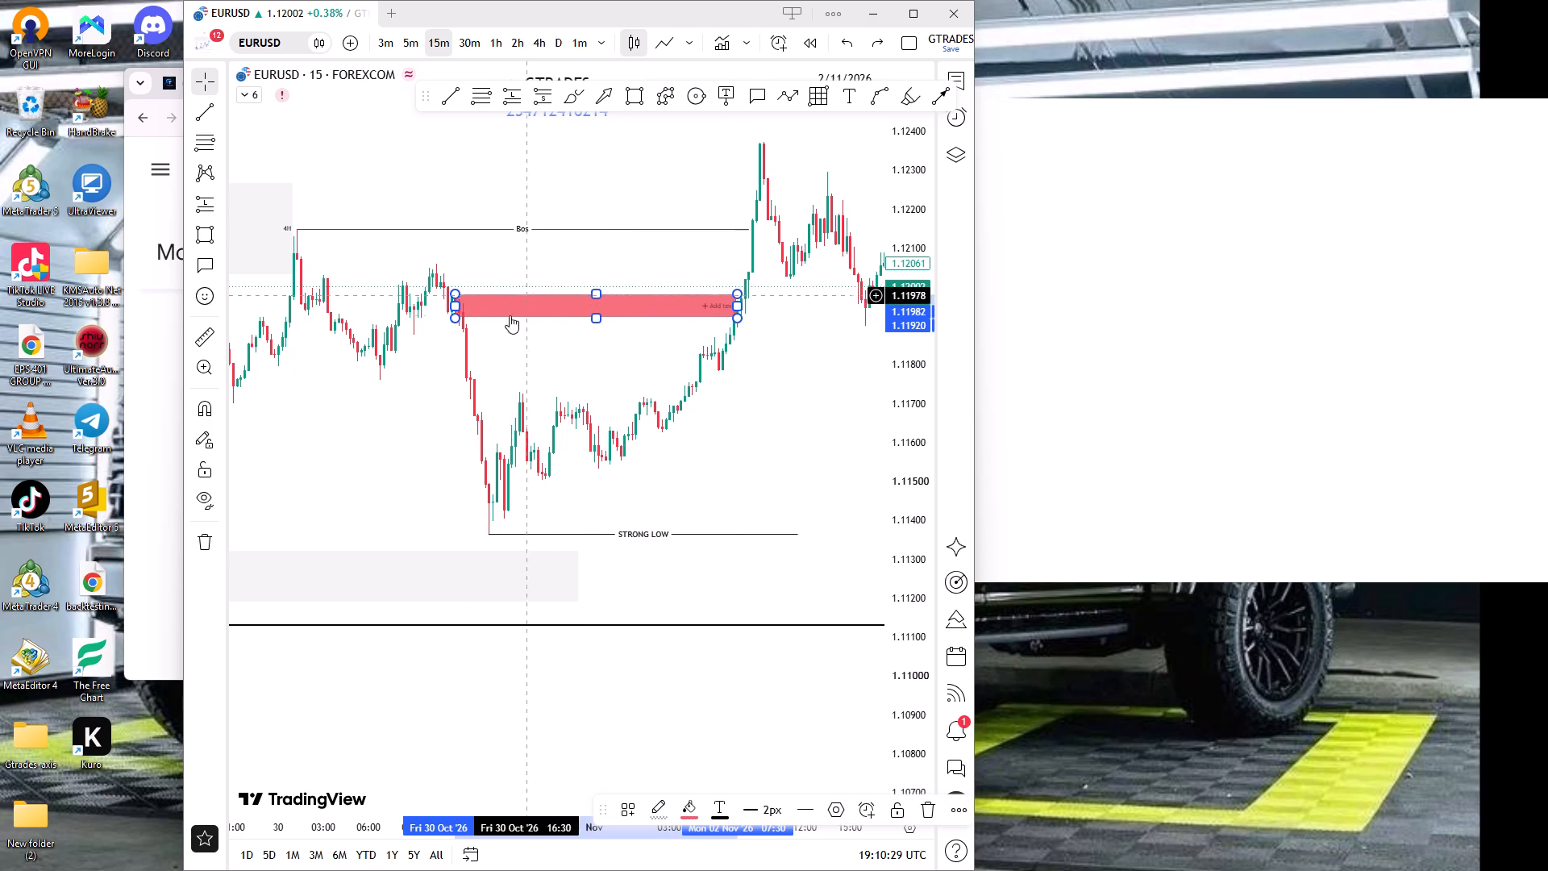
Apply the M15 Supply drawing template to the rectangle and change its fill colour to blue.
left_click(631, 815)
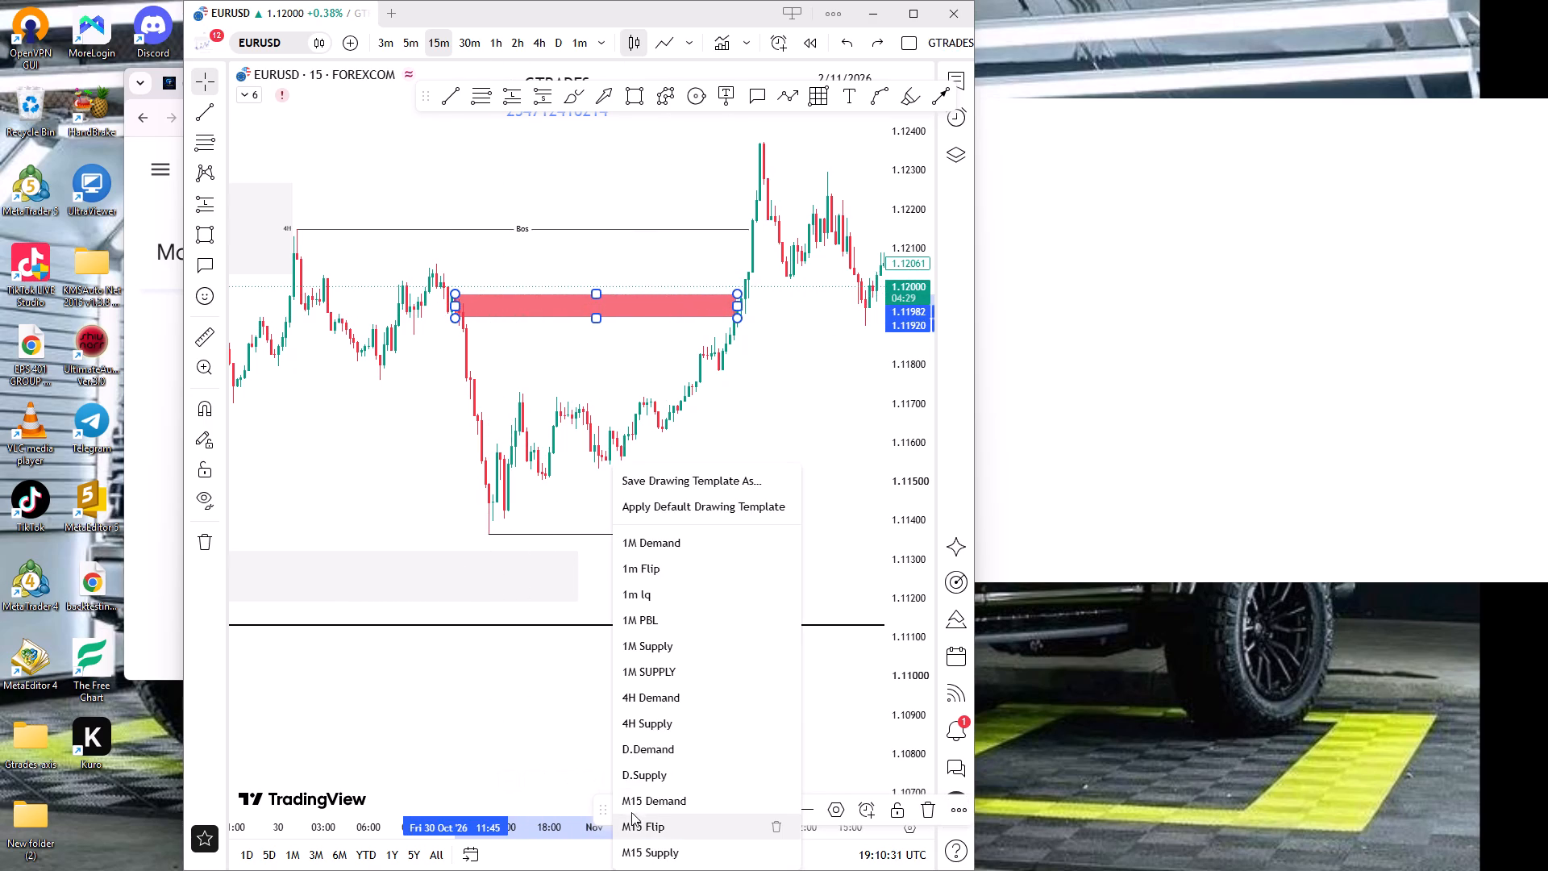
left_click(666, 850)
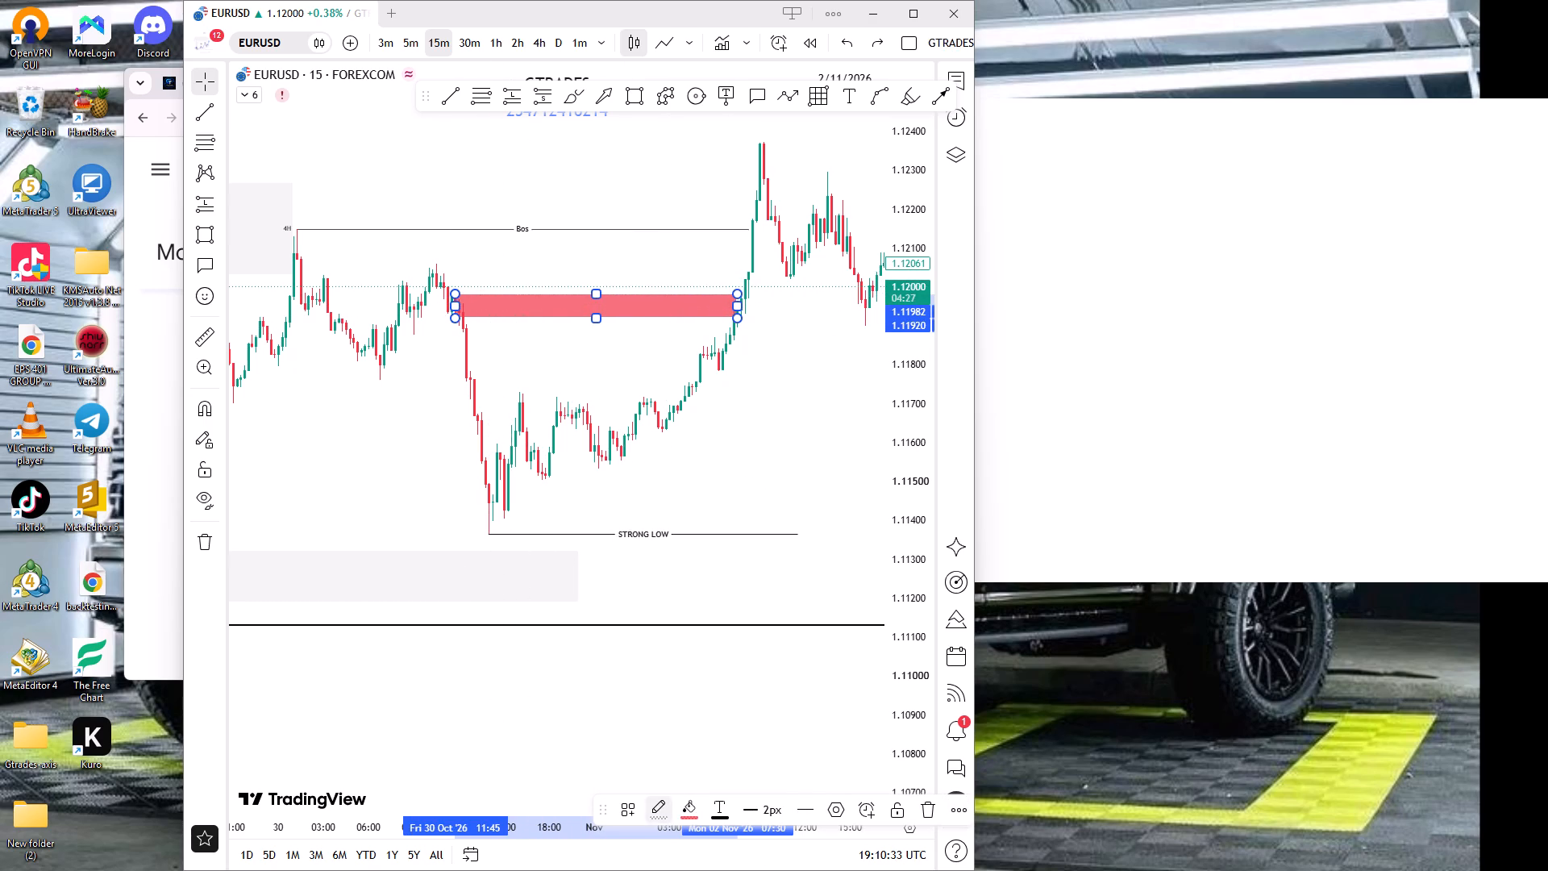
left_click(689, 813)
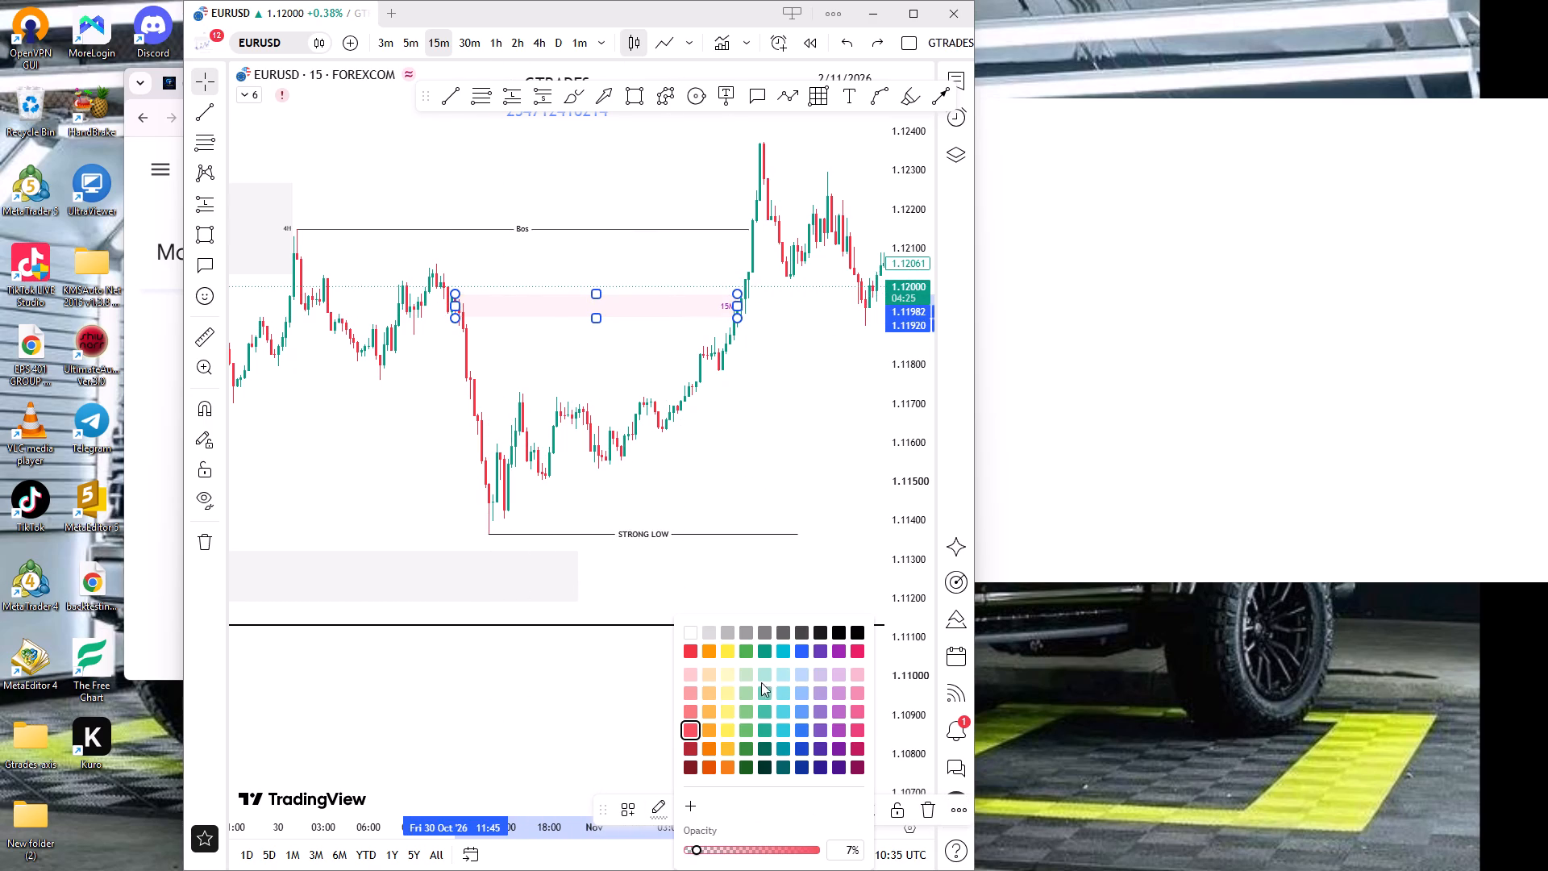
left_click(801, 655)
Resize the 15M supply zone so it starts at Fri 30 Oct 11:30 and spans 1.11978 to 1.11908.
left_click_drag(747, 447, 789, 456)
scroll(789, 456, "up", 2, "ctrl")
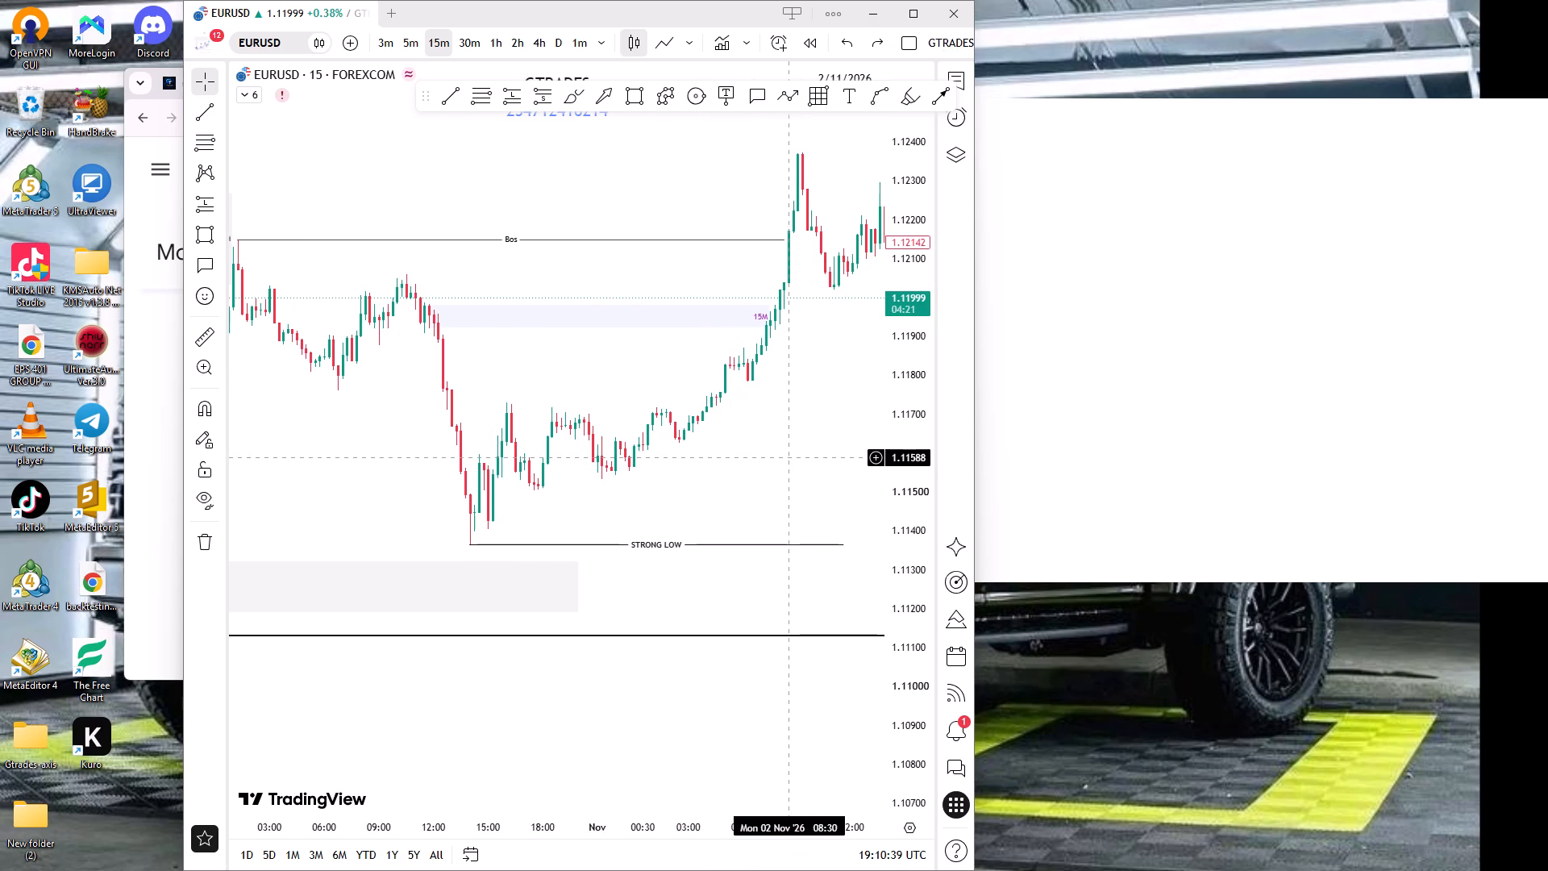
left_click_drag(903, 508, 863, 303)
left_click_drag(772, 377, 821, 517)
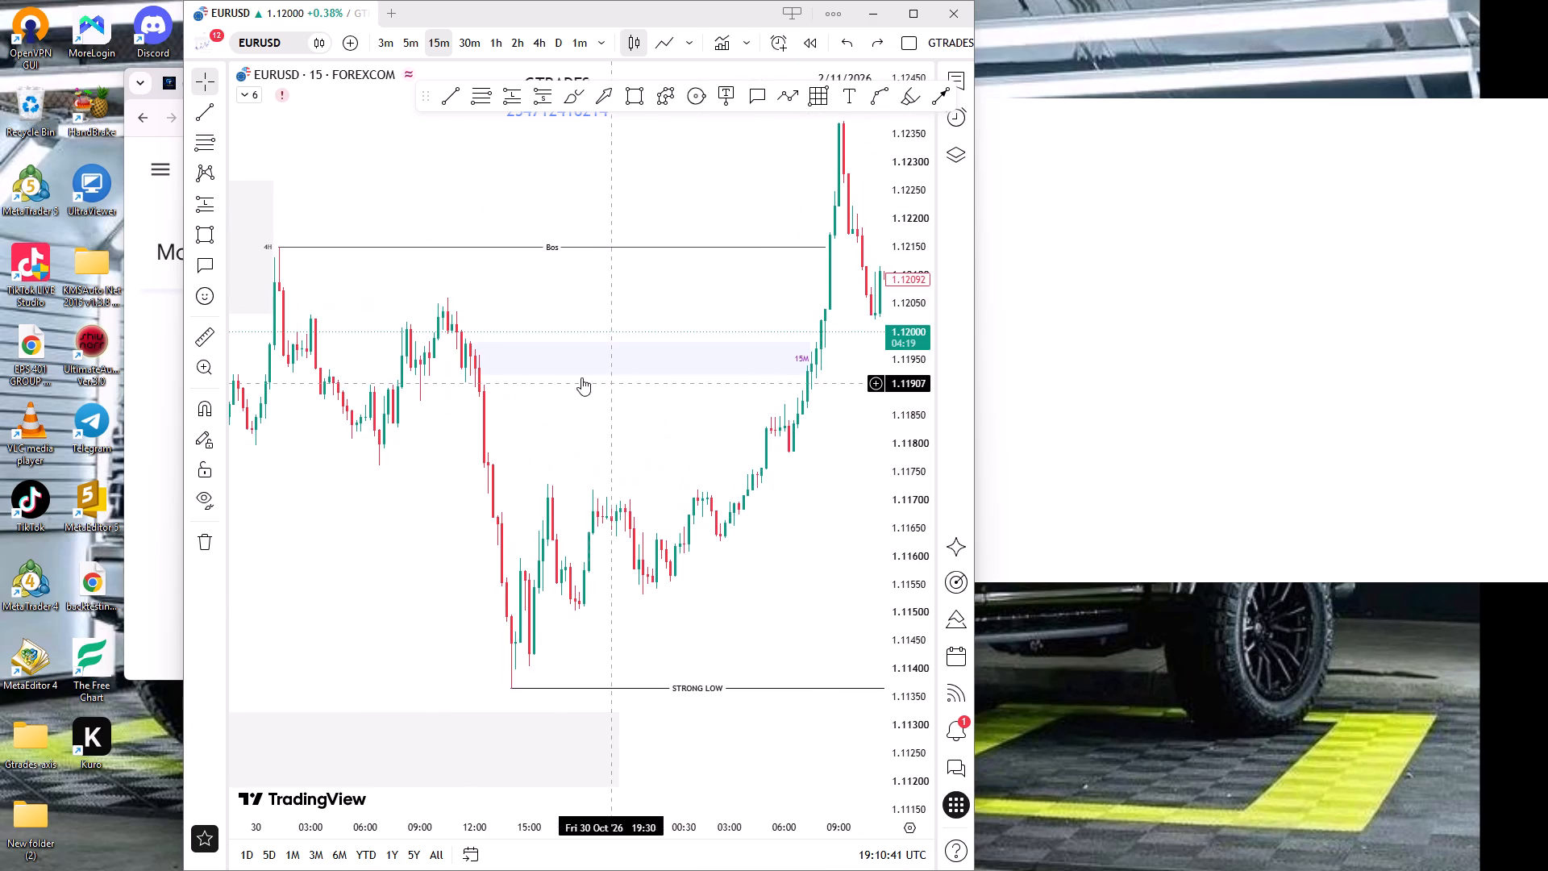
left_click_drag(473, 373, 466, 385)
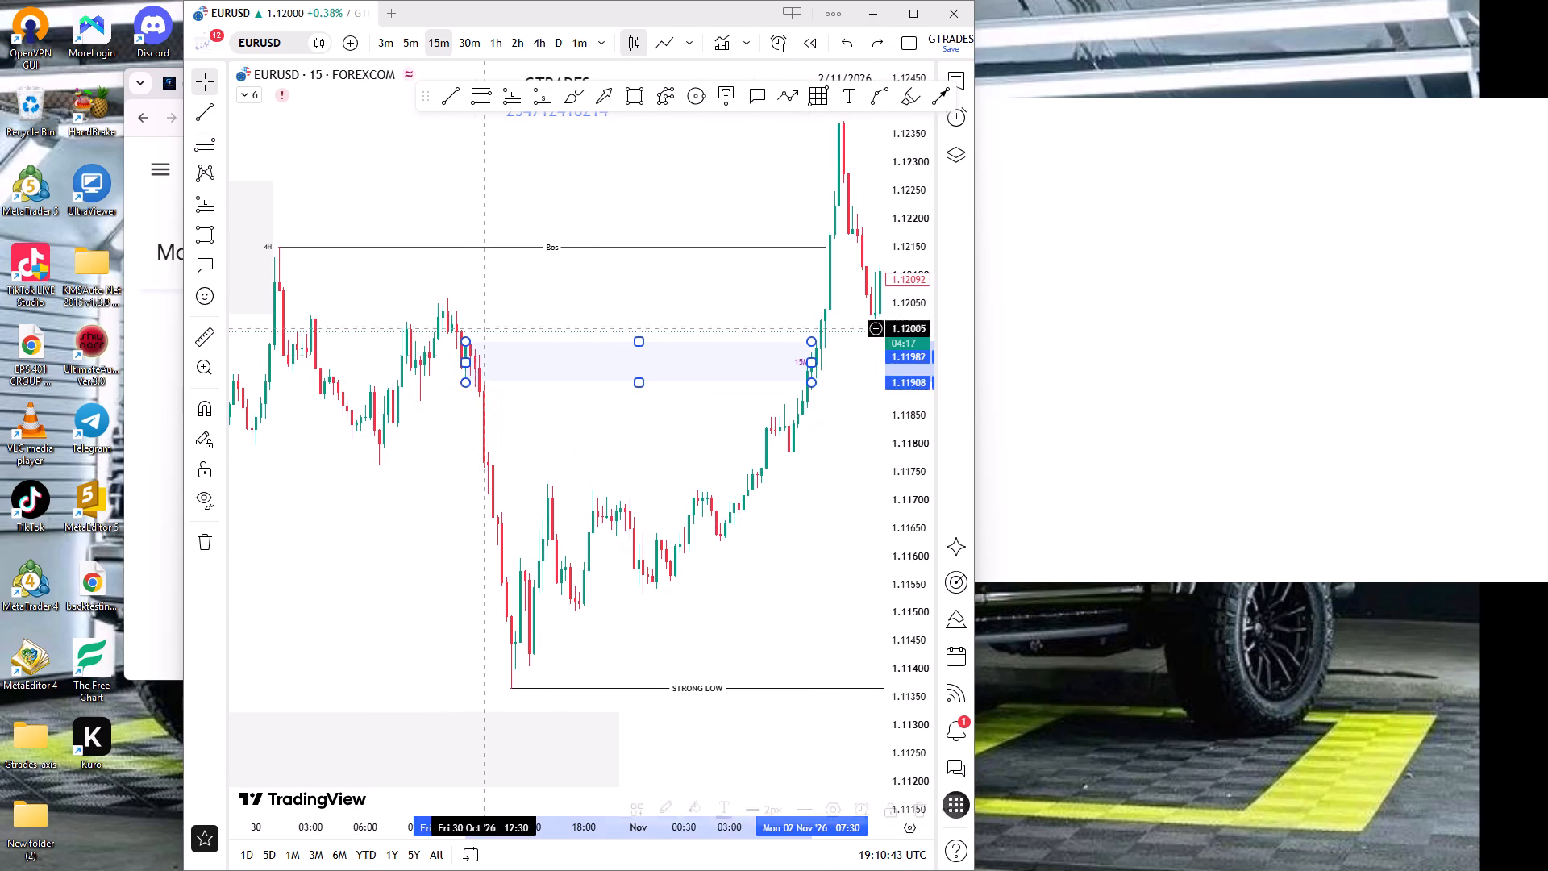
left_click(488, 306)
left_click(466, 342)
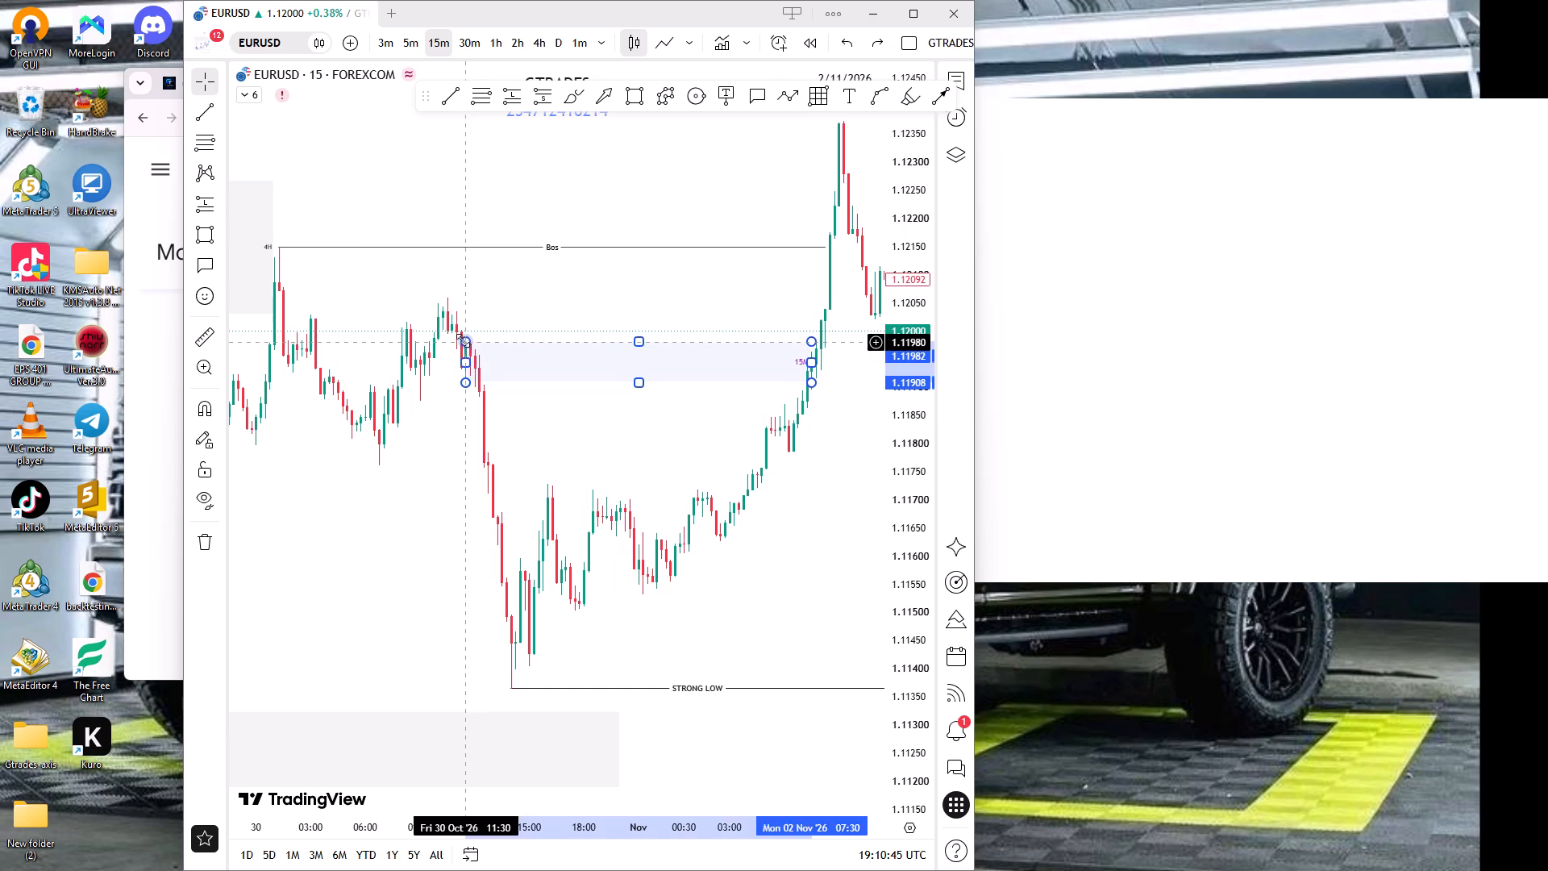
double_click(479, 303)
left_click_drag(461, 331, 460, 333)
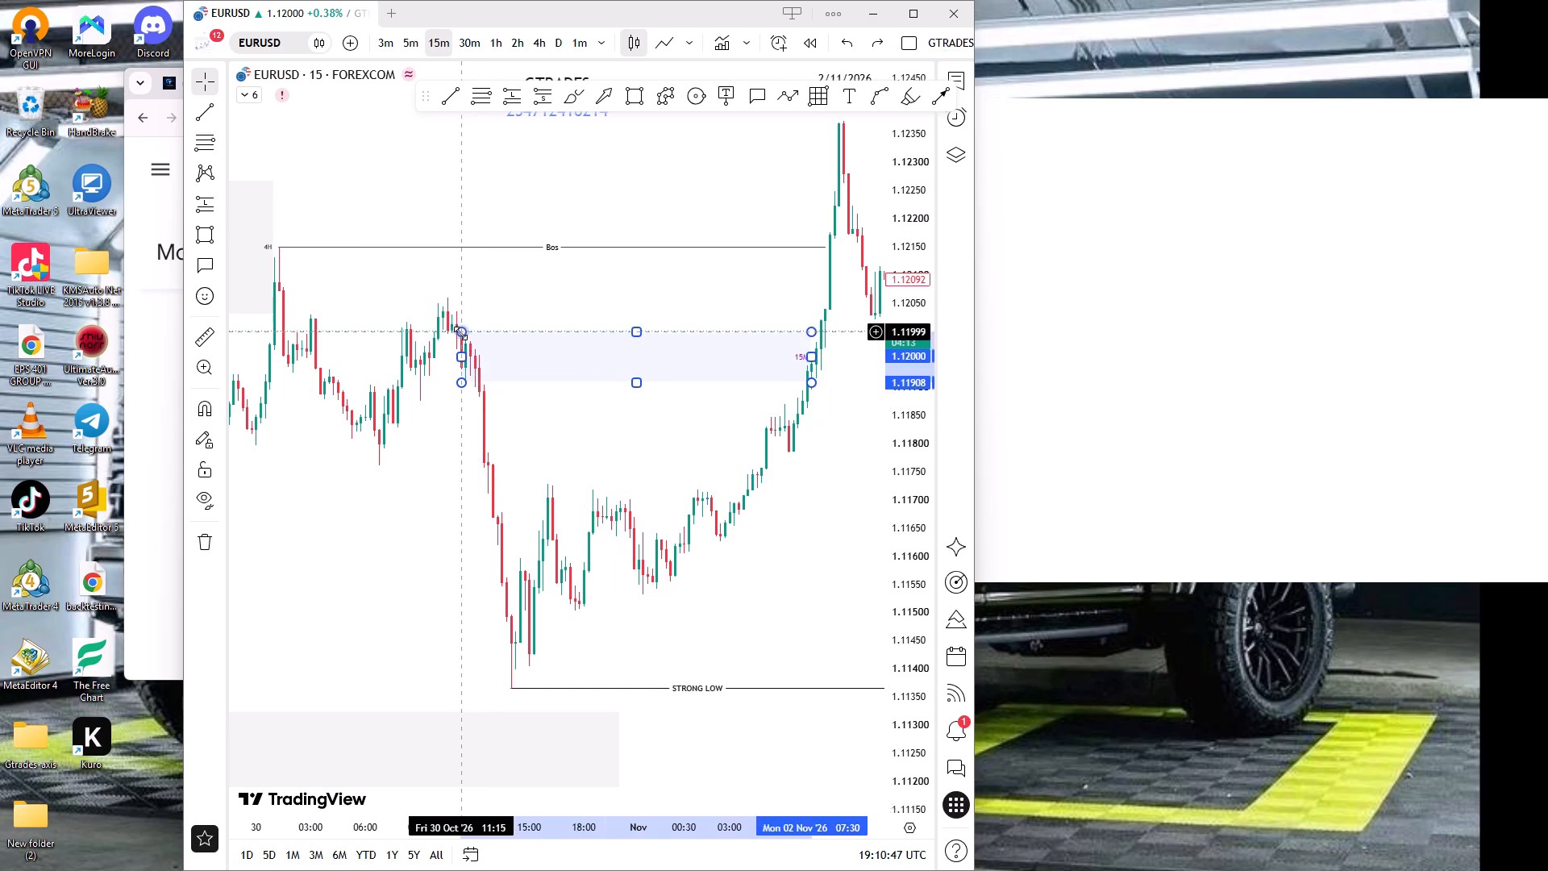
left_click_drag(460, 333, 465, 342)
Switch the EURUSD chart to the 3-minute timeframe.
scroll(531, 295, "down", 4, "ctrl")
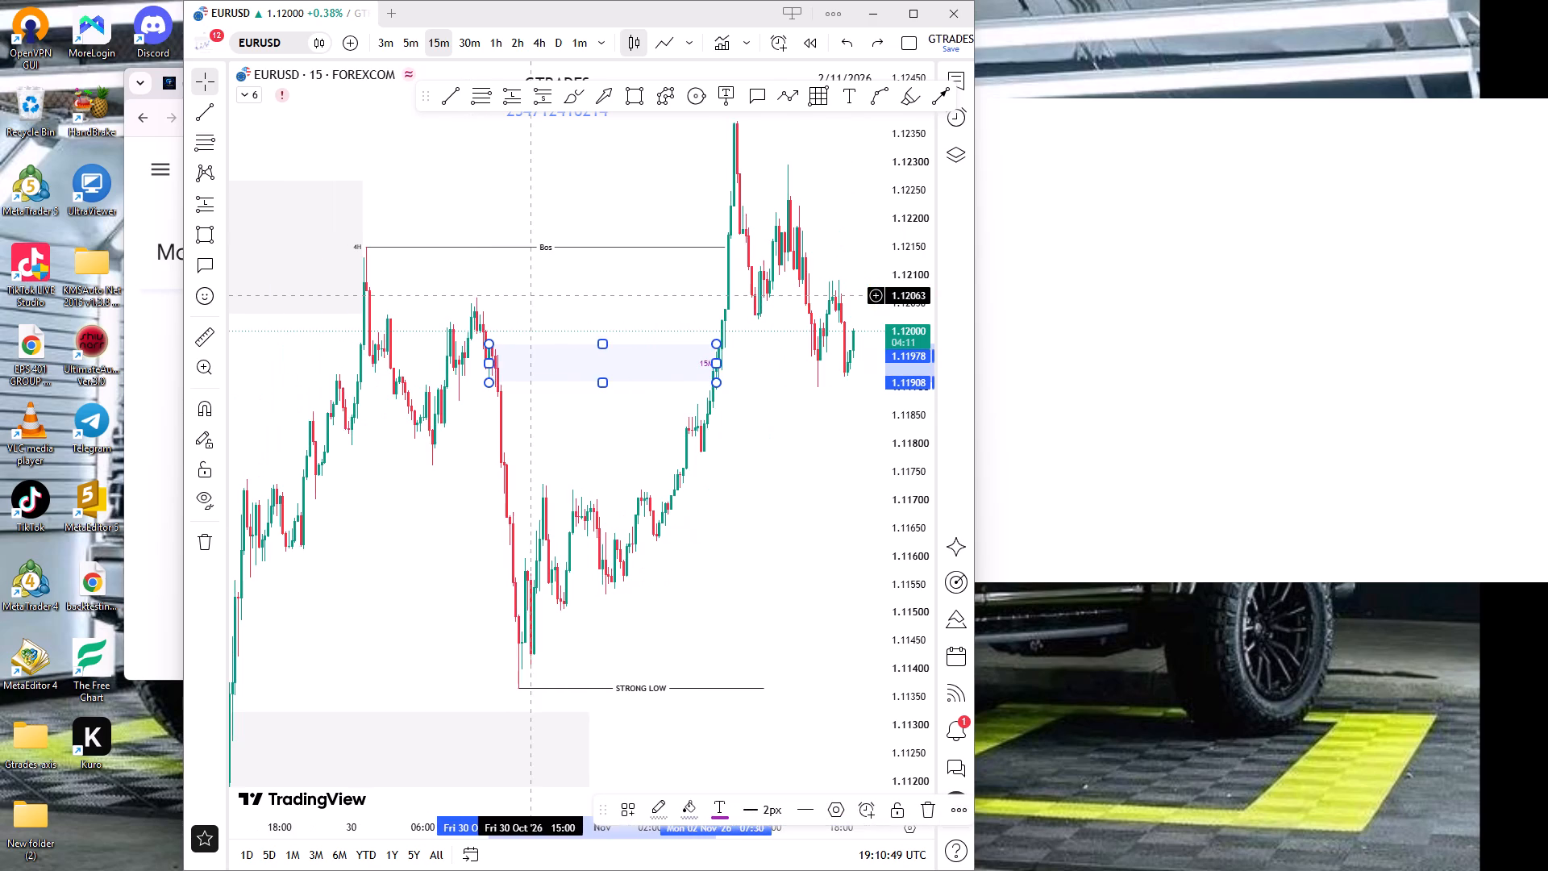
left_click_drag(540, 298, 596, 322)
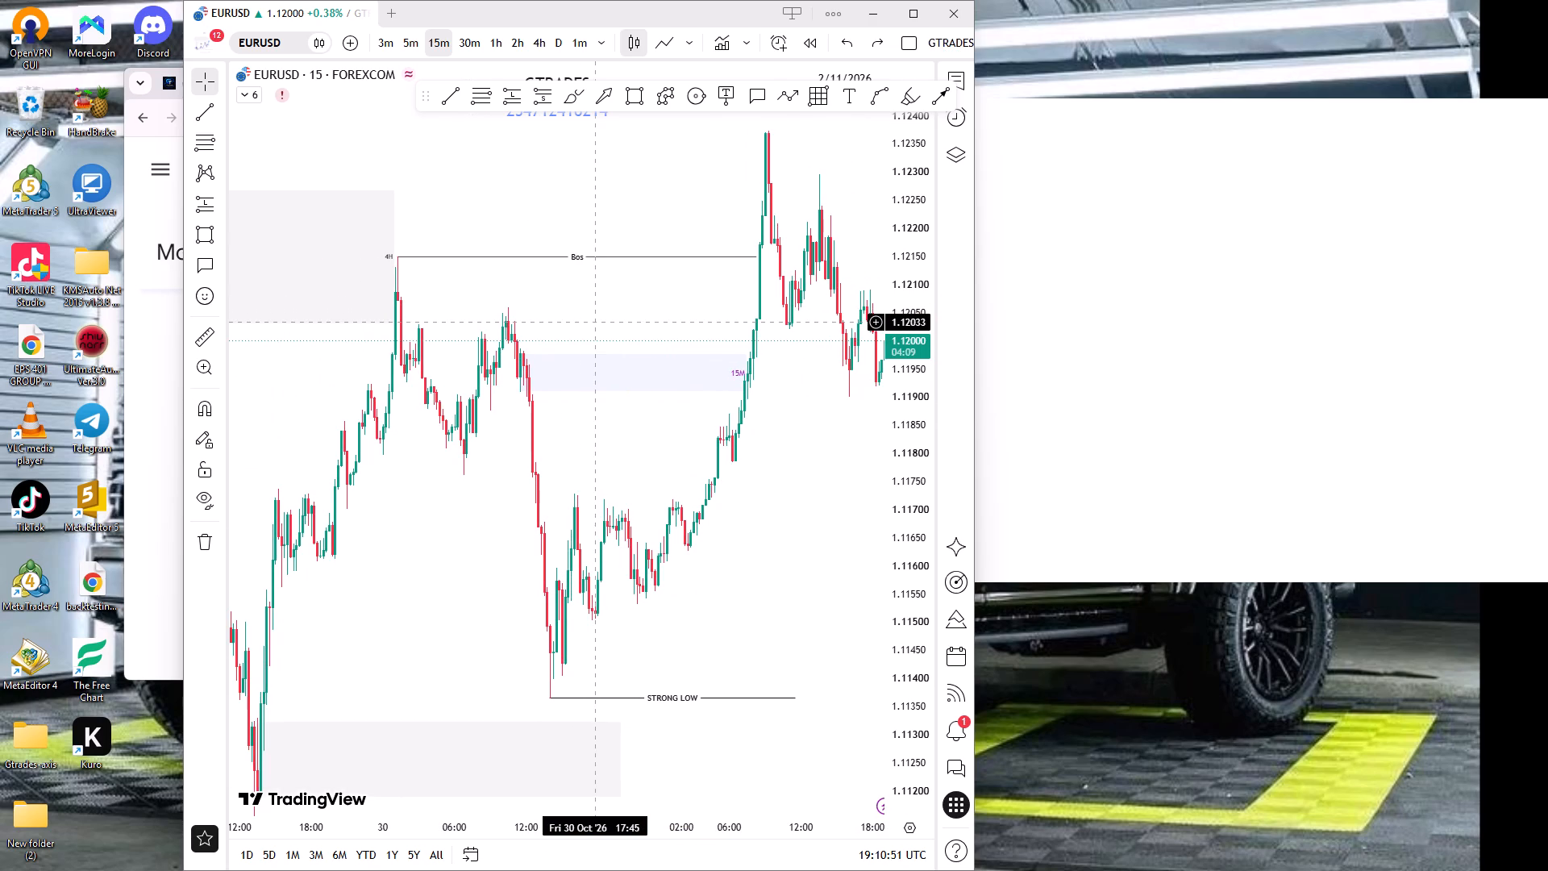
left_click_drag(612, 300, 688, 356)
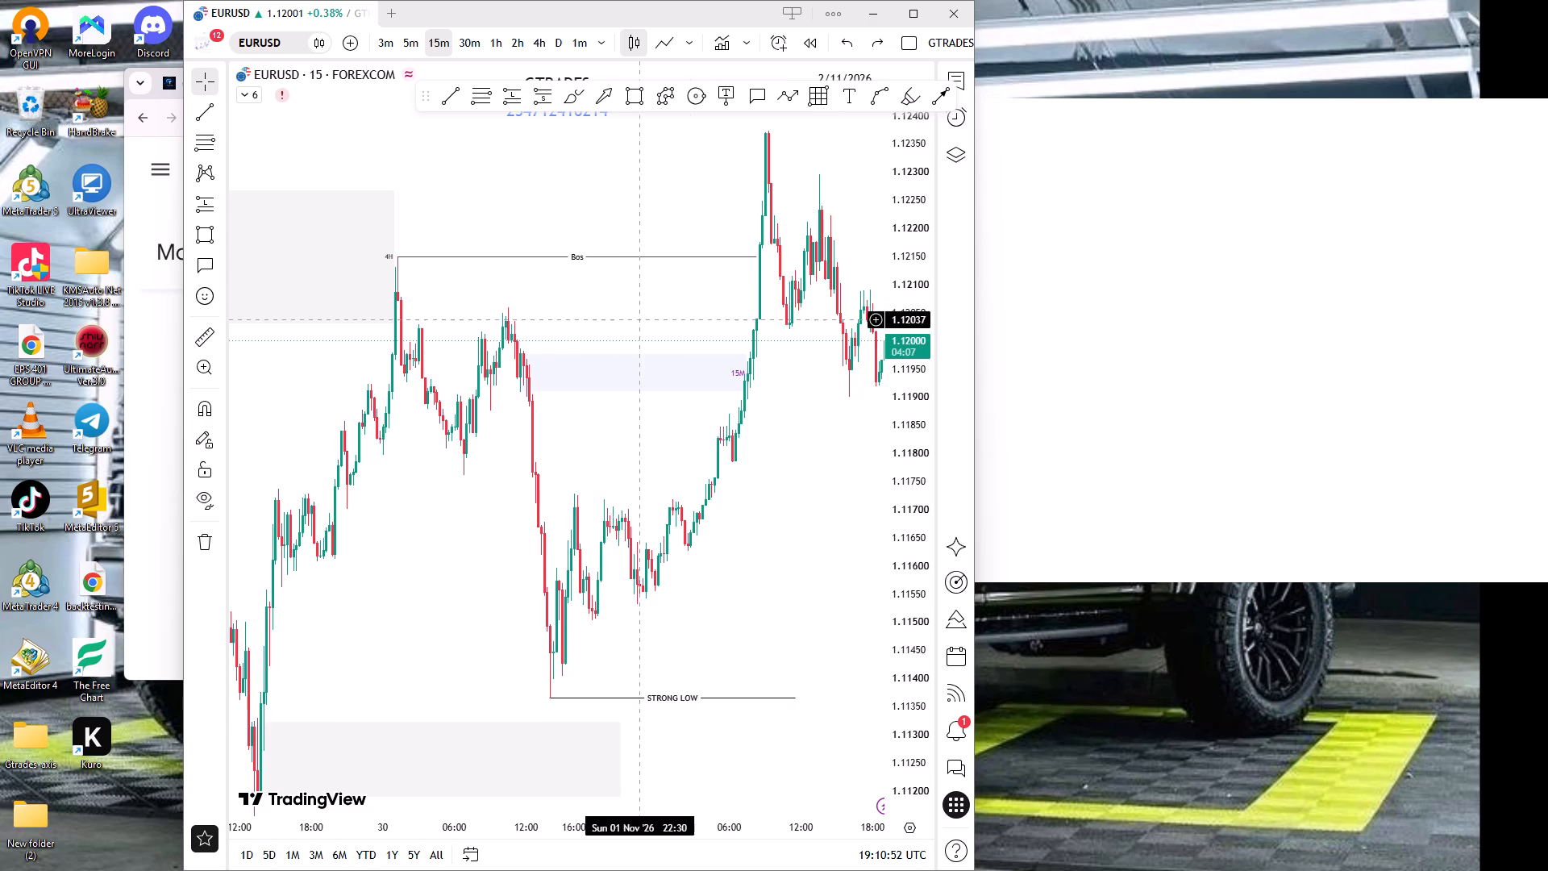
left_click_drag(688, 356, 689, 358)
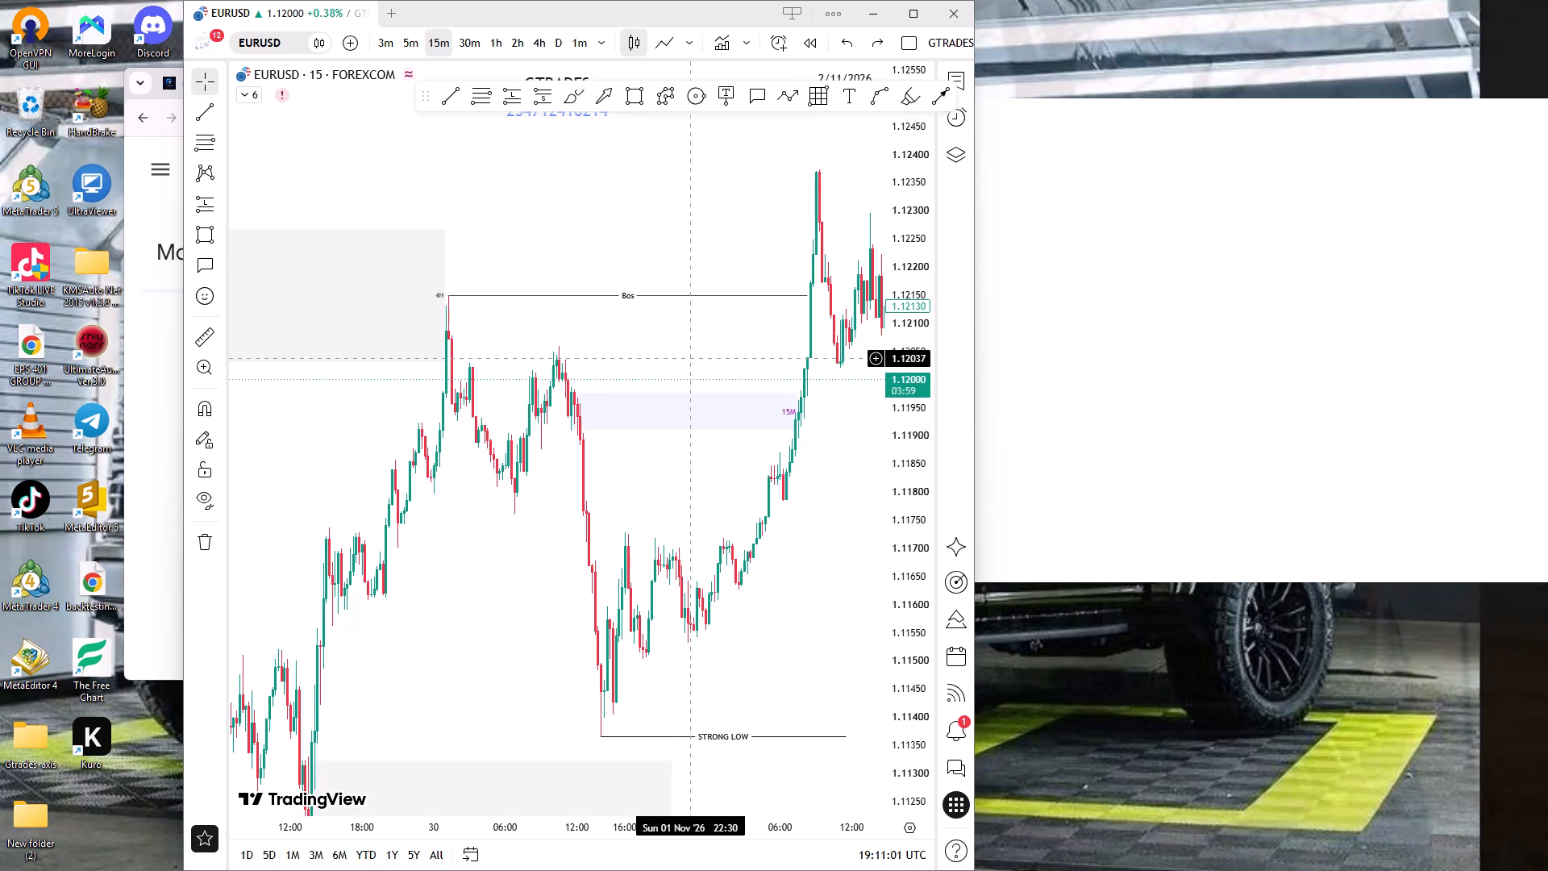
left_click(377, 47)
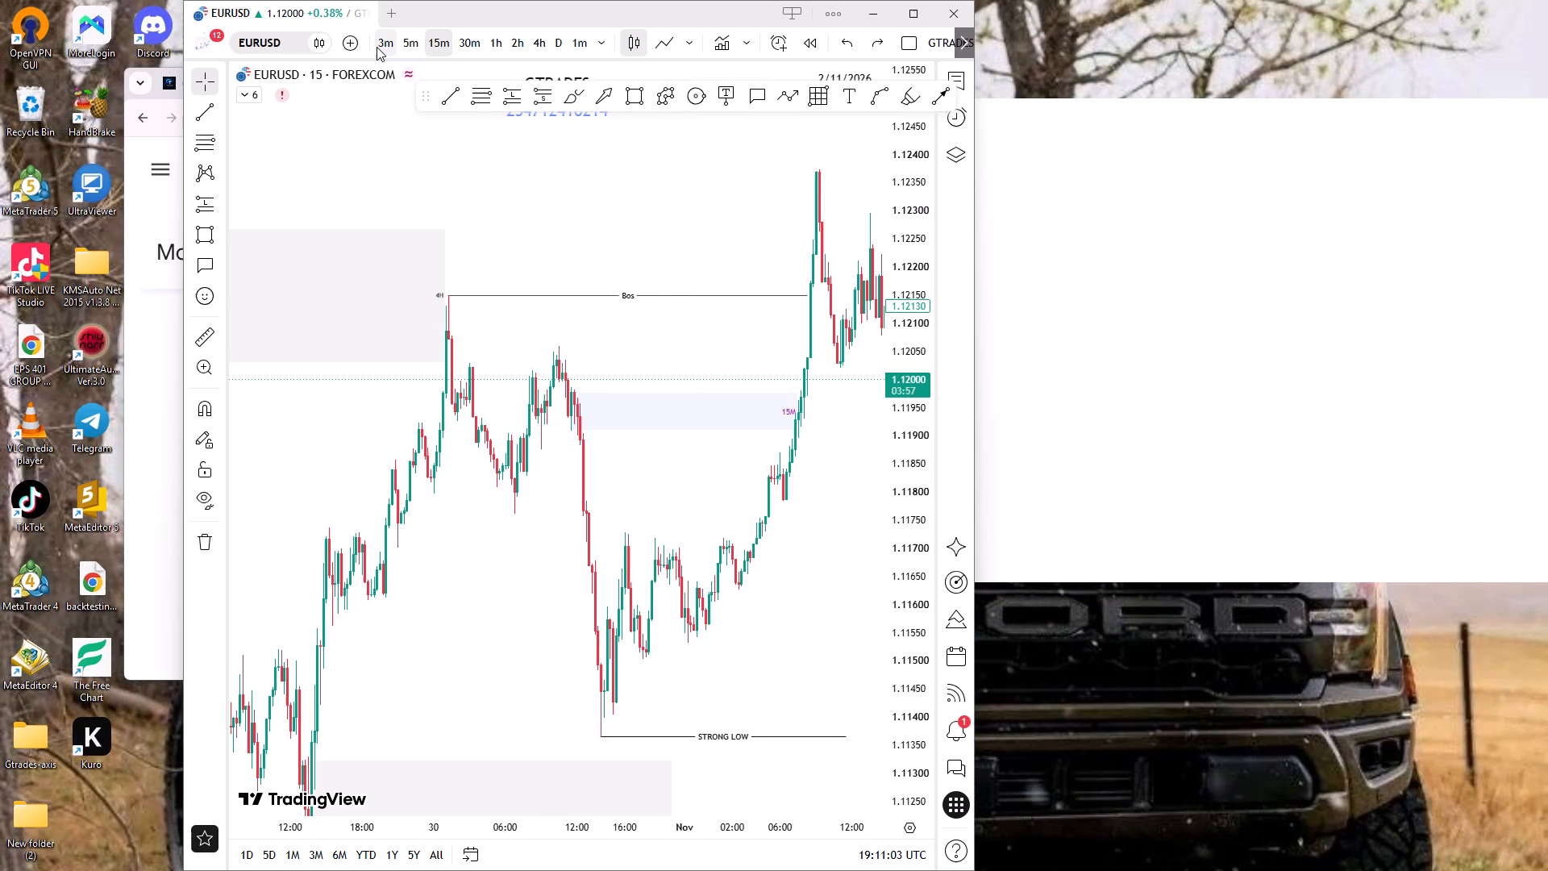
Draw a trend line starting inside the 15M supply zone at 1.11957, Fri 30 Oct 12:18, and ending at about 1.12055.
scroll(786, 327, "down", 5)
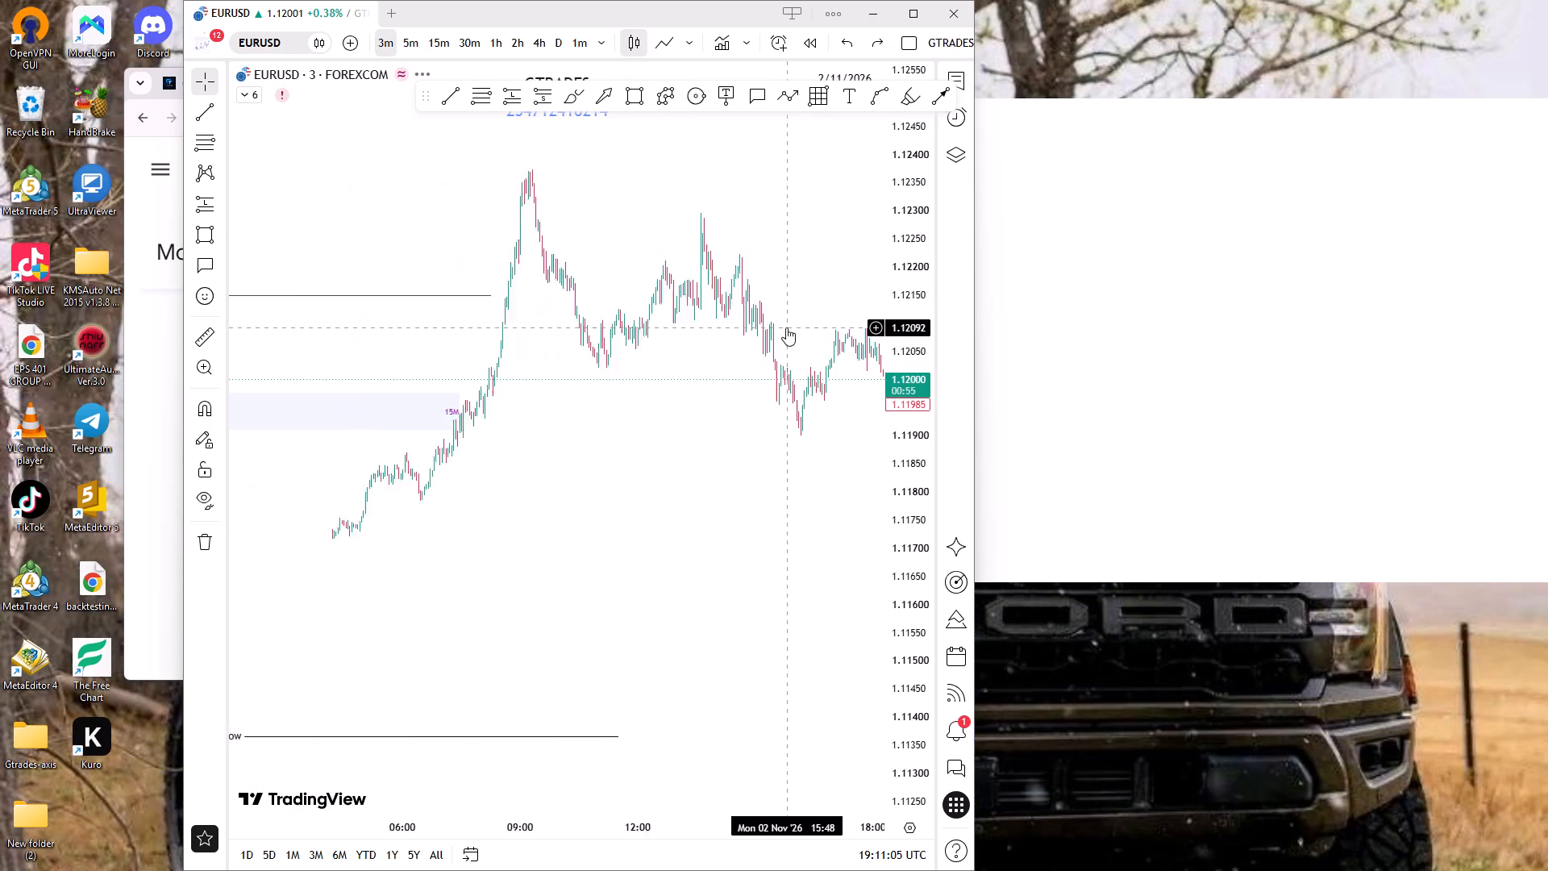
scroll(786, 327, "down", 9)
left_click_drag(748, 499, 789, 498)
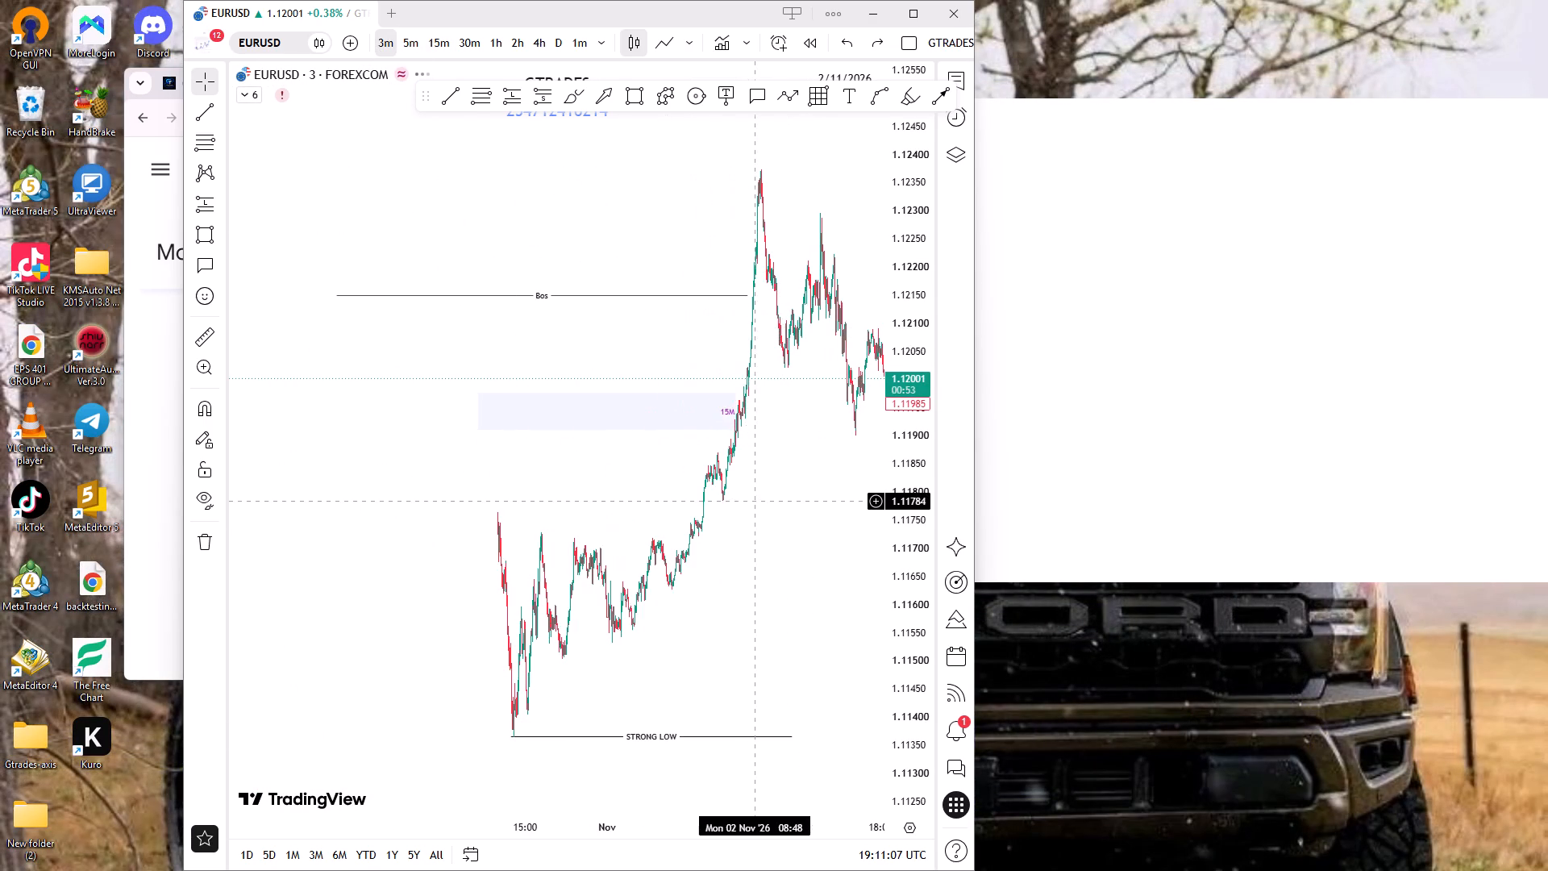
left_click_drag(789, 498, 853, 503)
left_click(853, 503)
scroll(626, 383, "up", 9, "ctrl")
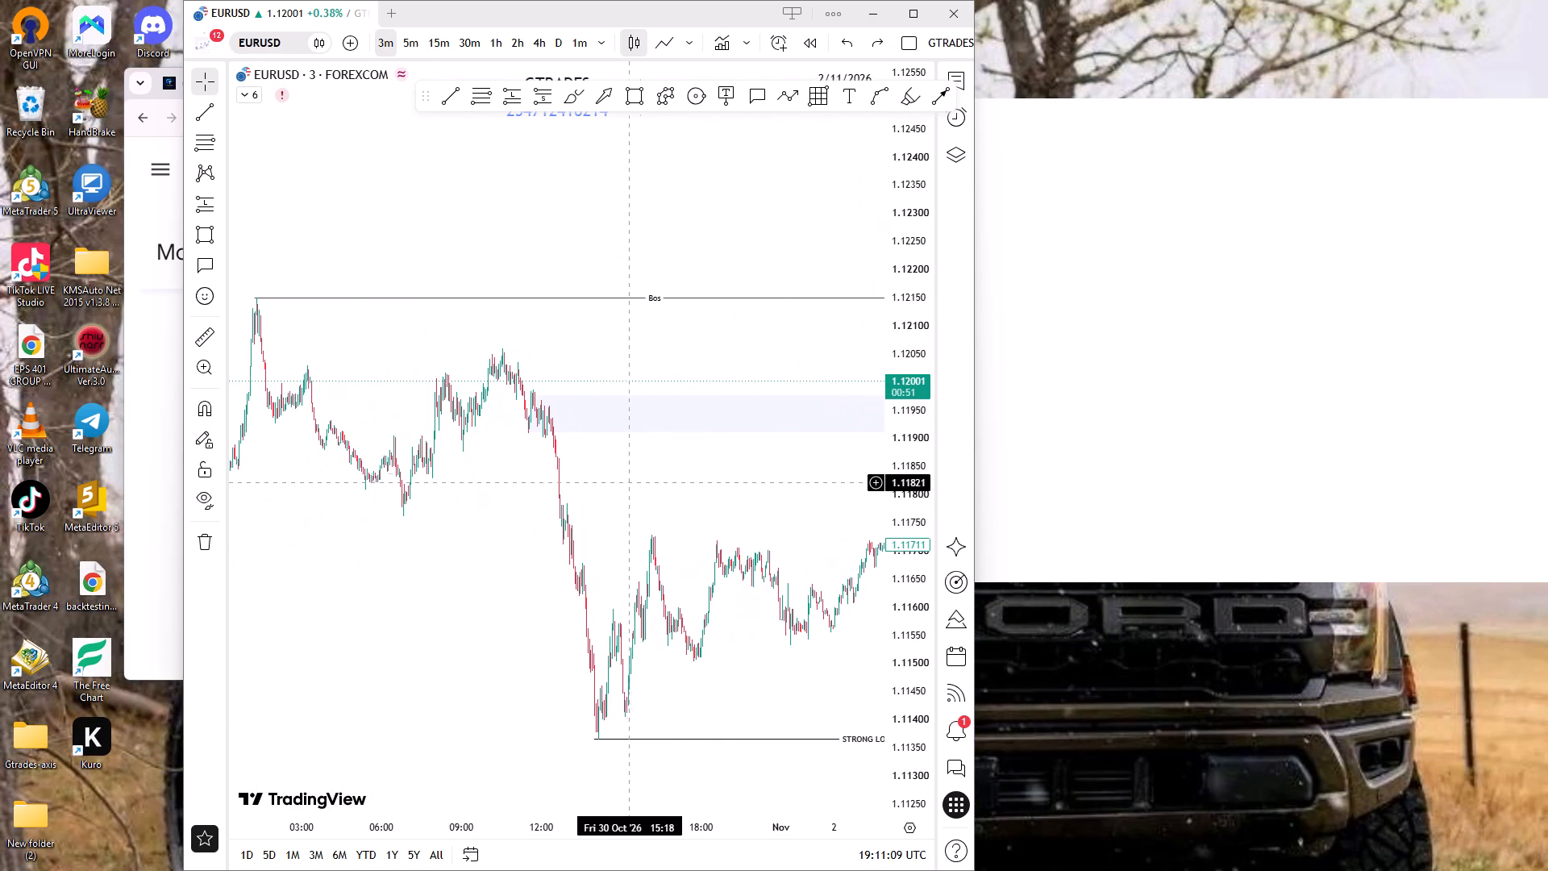
left_click_drag(643, 471, 555, 458)
scroll(555, 458, "up", 5, "ctrl")
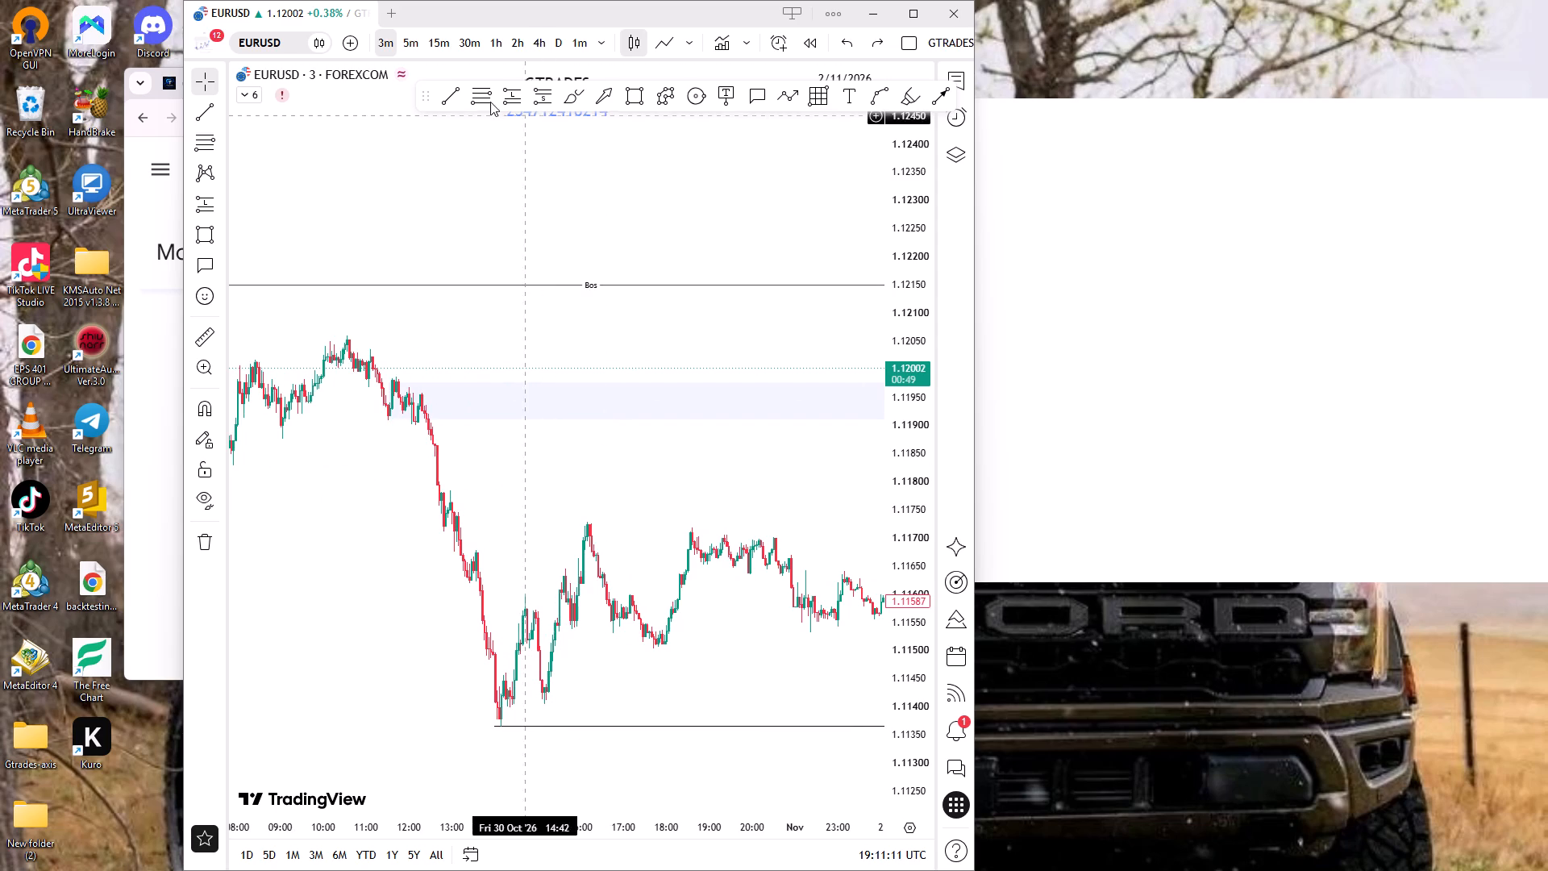
left_click(451, 97, "ctrl")
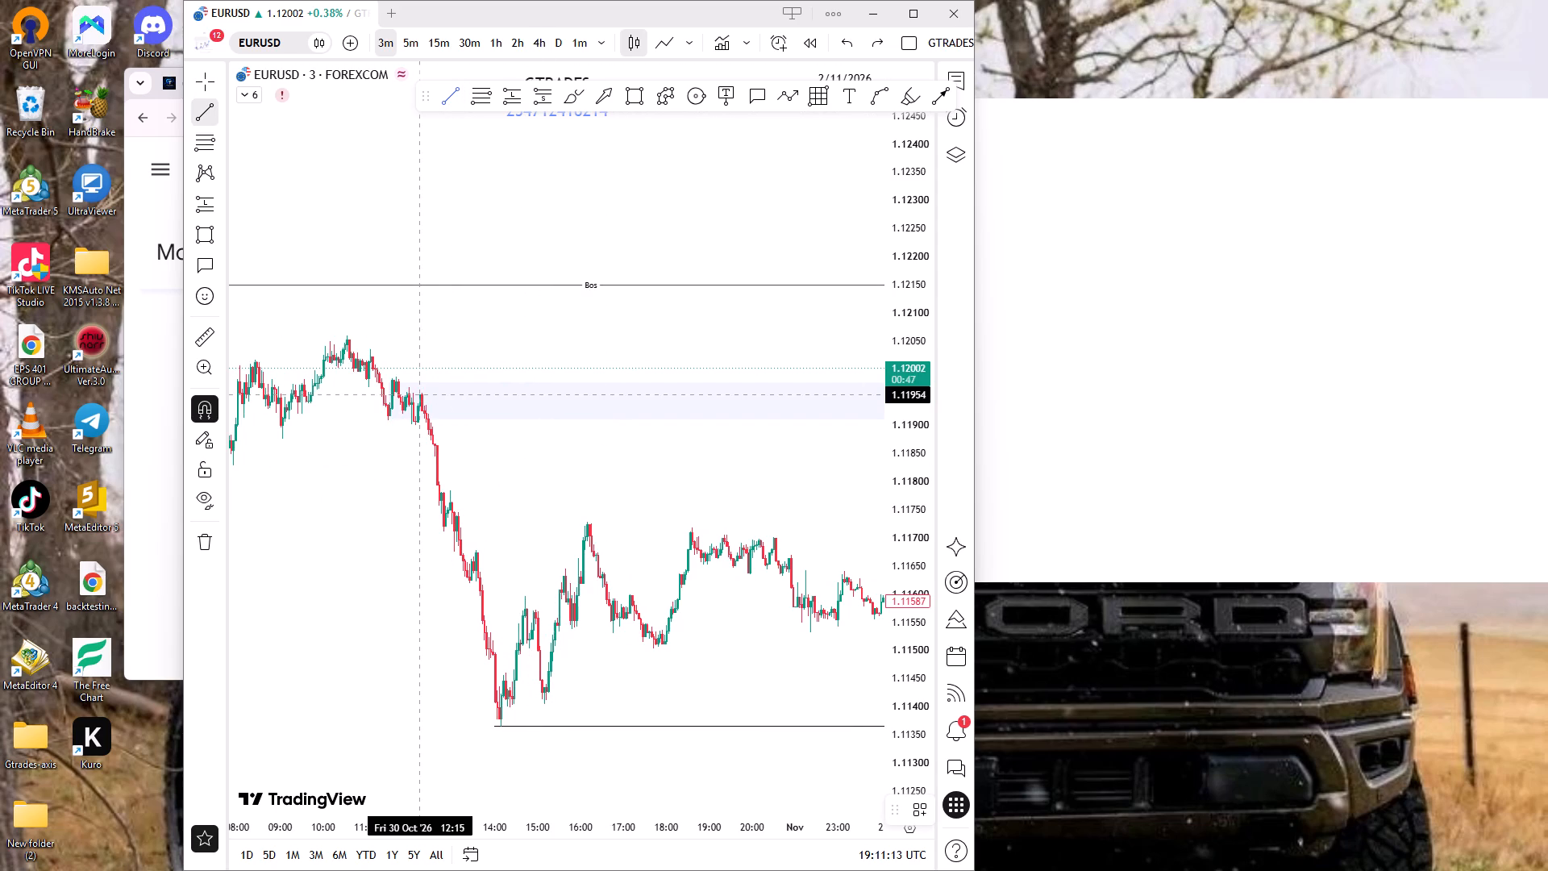
left_click(423, 356, "ctrl")
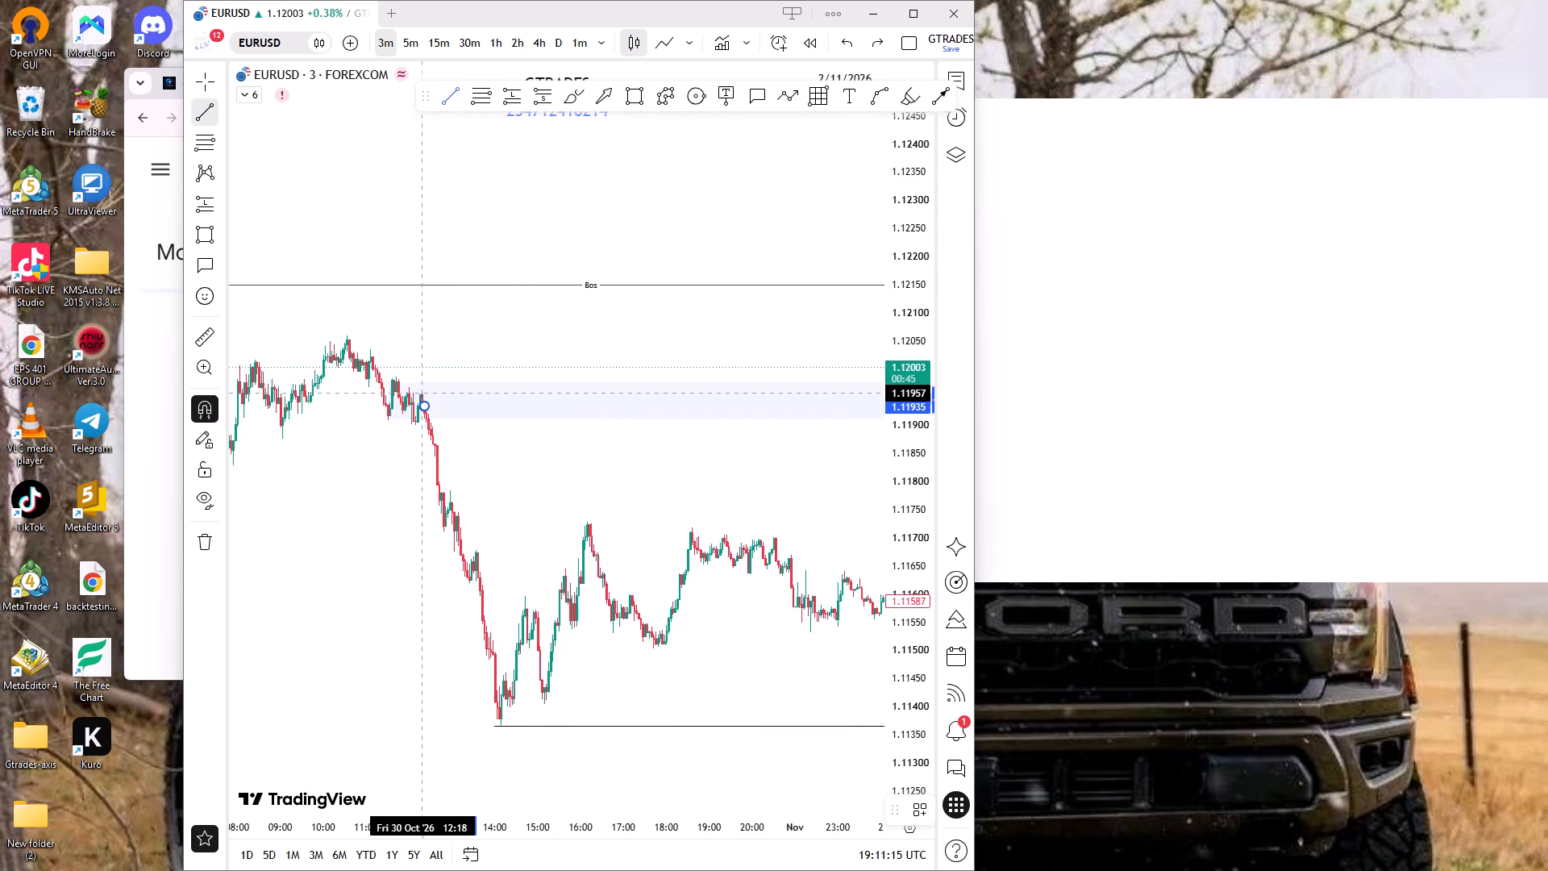
left_click(422, 375, "ctrl")
left_click_drag(425, 409, 842, 378)
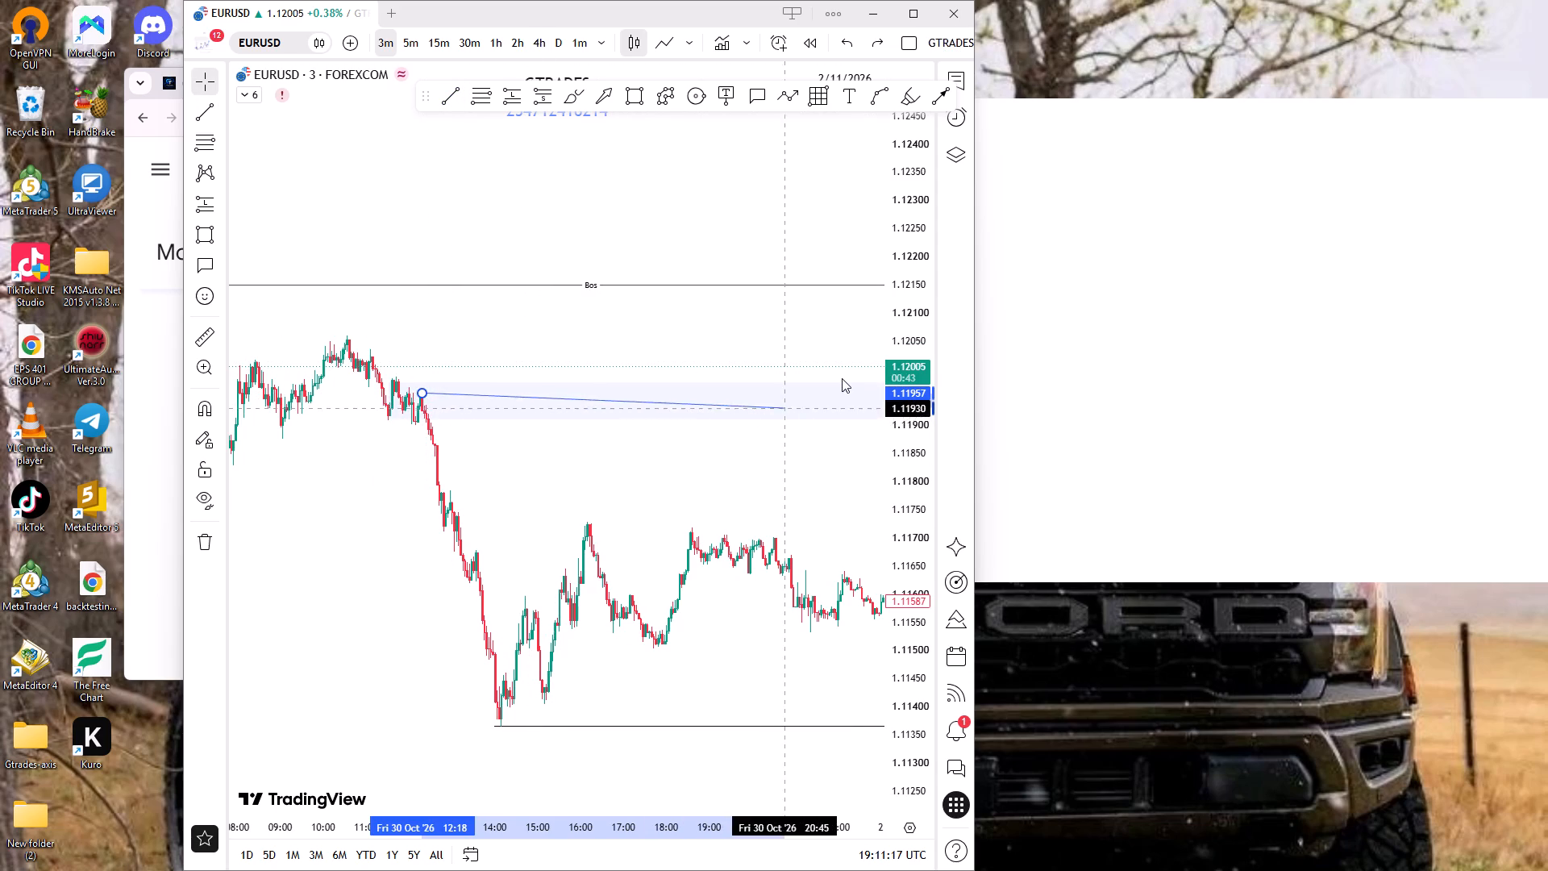
left_click_drag(842, 378, 847, 338)
left_click(847, 337)
Move the trend line's end to make it horizontal at 1.11957, reaching the candles at about 07:36 on Mon 02 Nov.
scroll(723, 545, "down", 9, "ctrl")
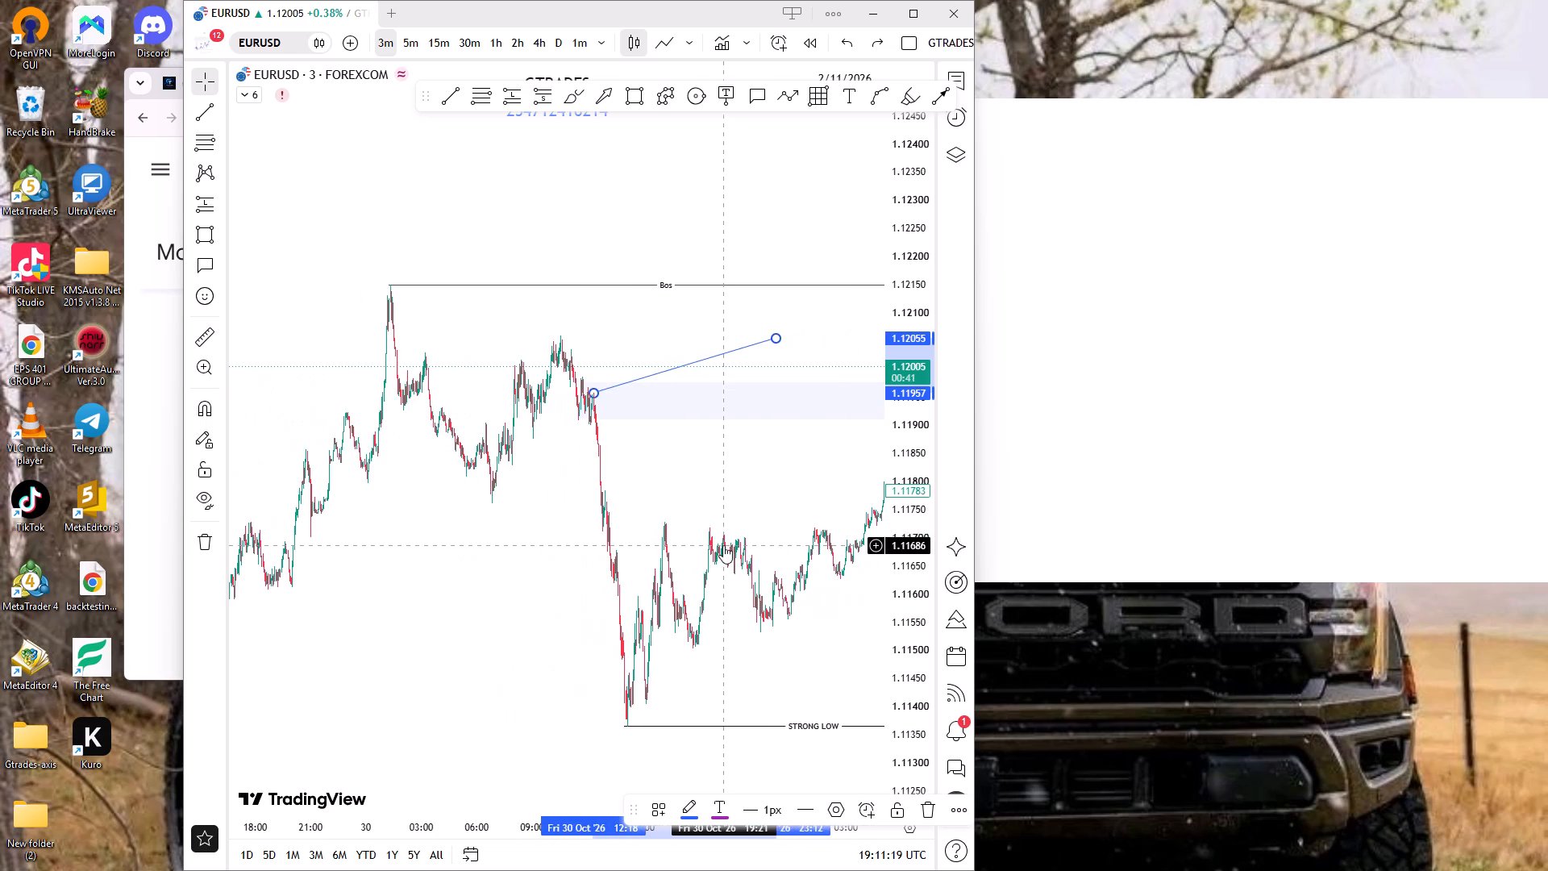
left_click_drag(710, 548, 434, 608)
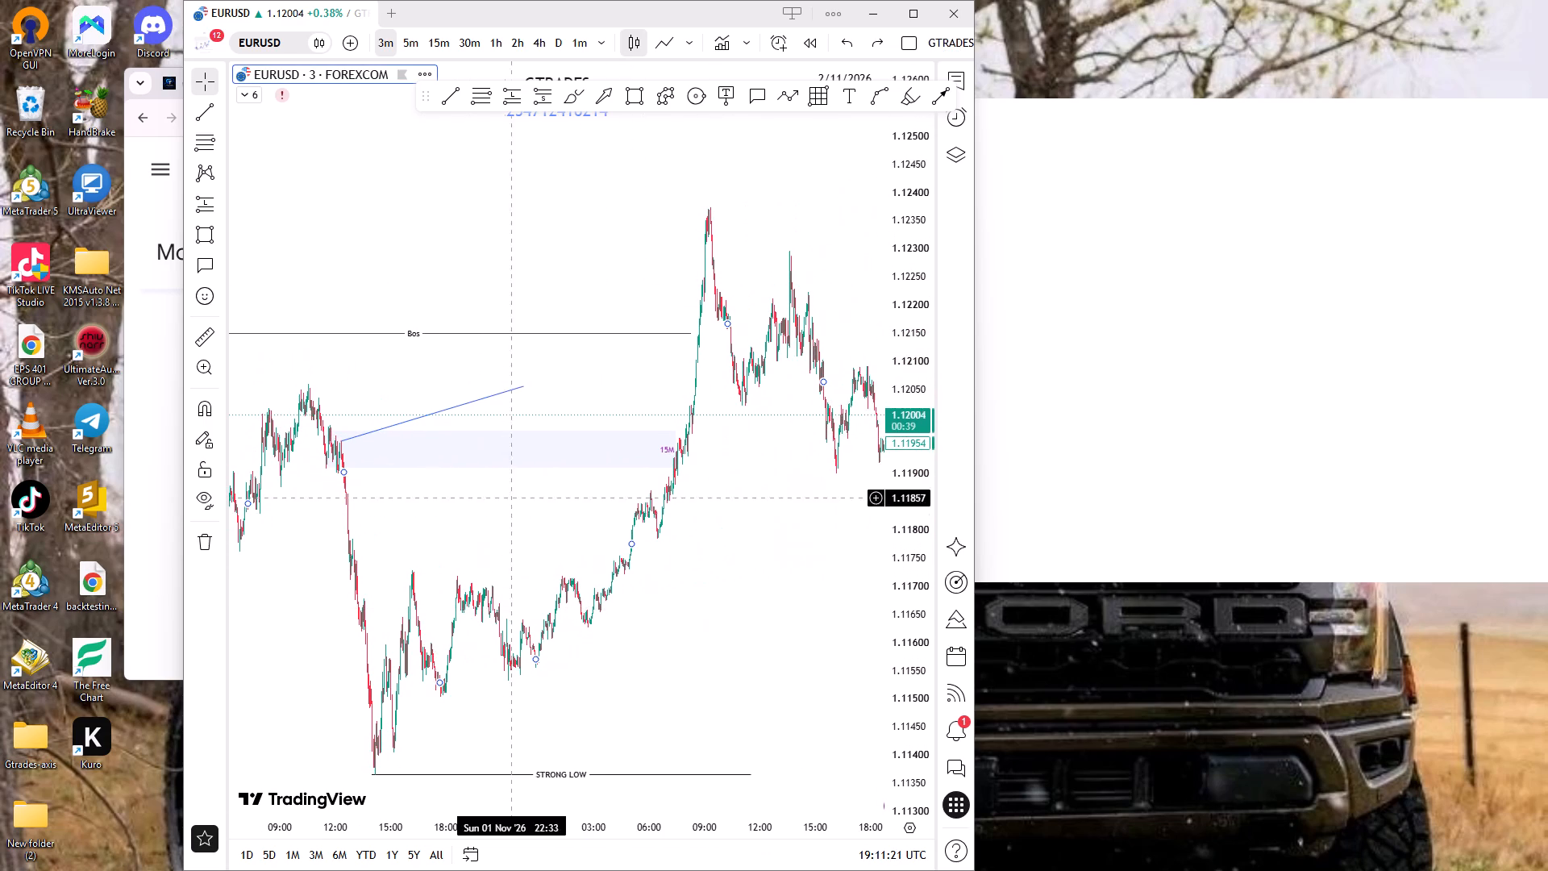
left_click_drag(523, 383, 668, 477)
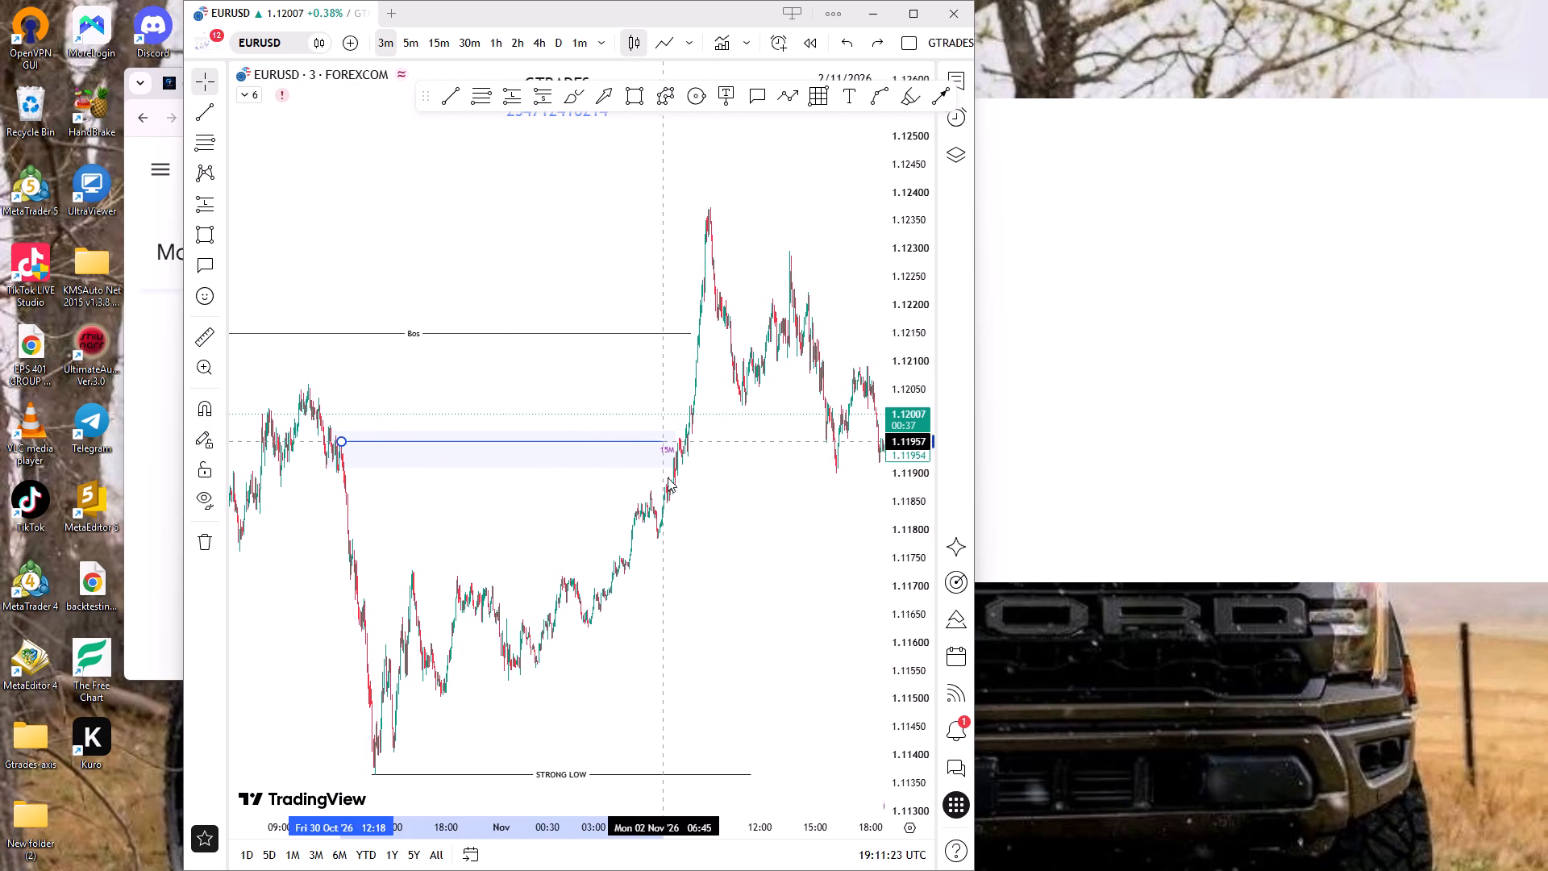
left_click_drag(668, 477, 677, 484)
scroll(711, 469, "up", 13, "ctrl")
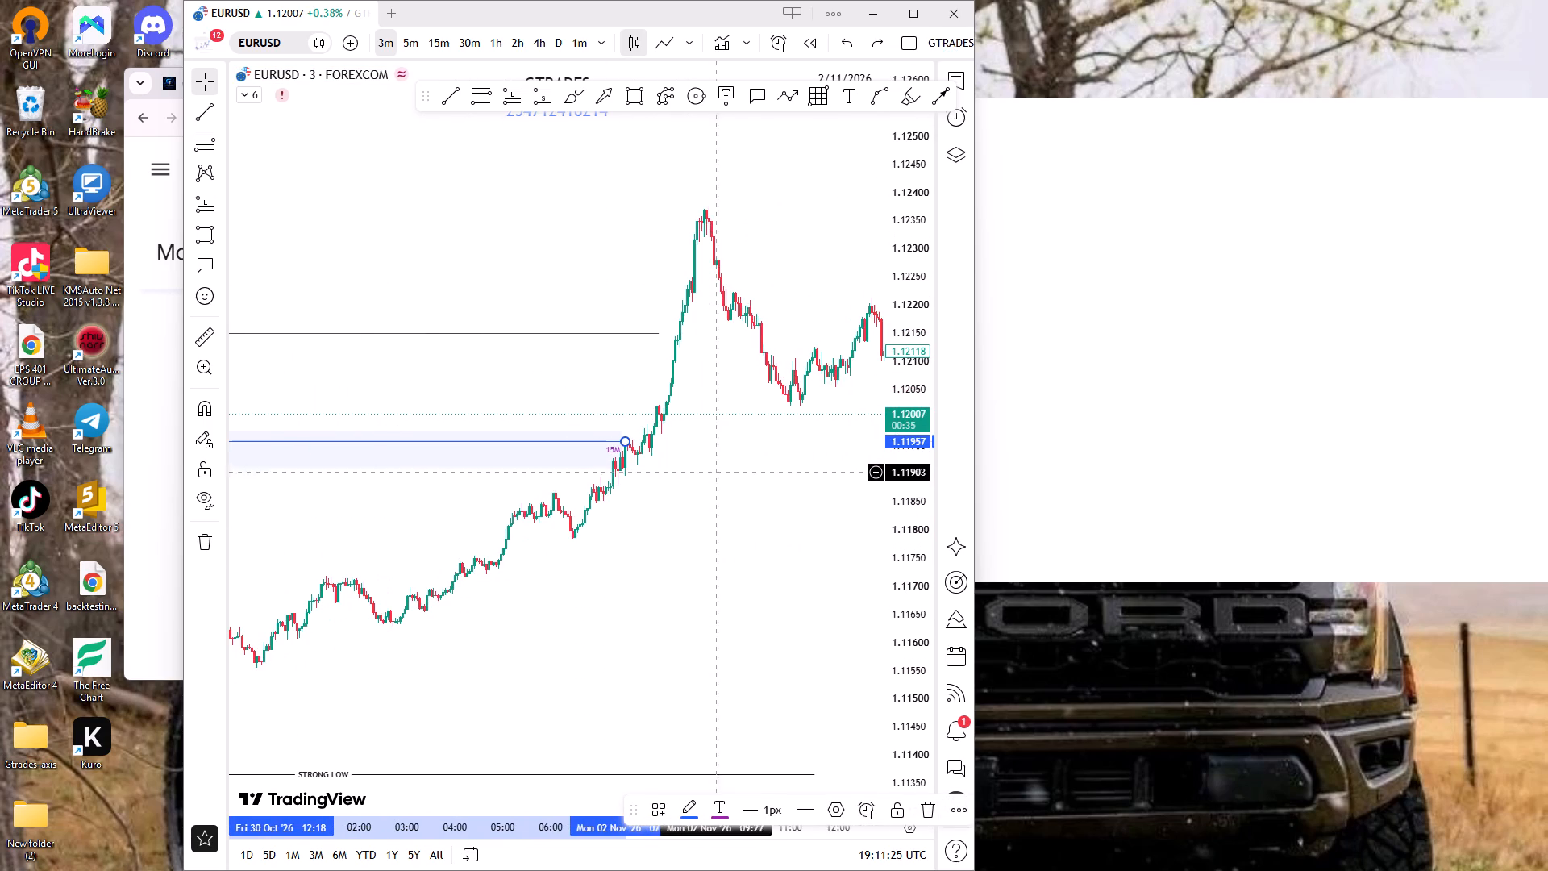
left_click_drag(918, 575, 835, 197)
scroll(643, 345, "up", 10, "ctrl")
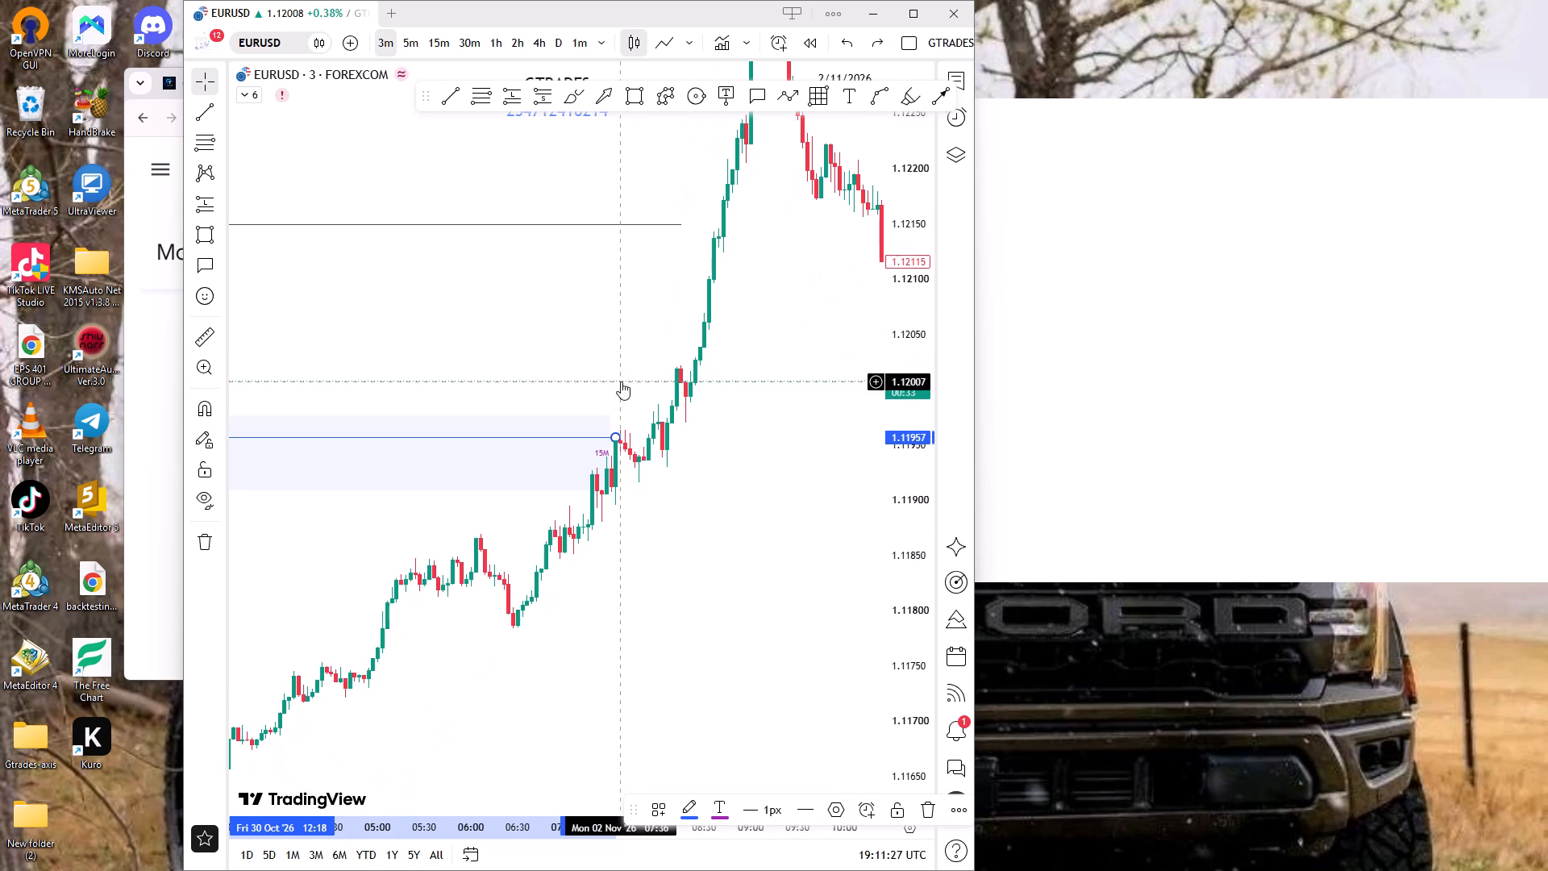
left_click(615, 435)
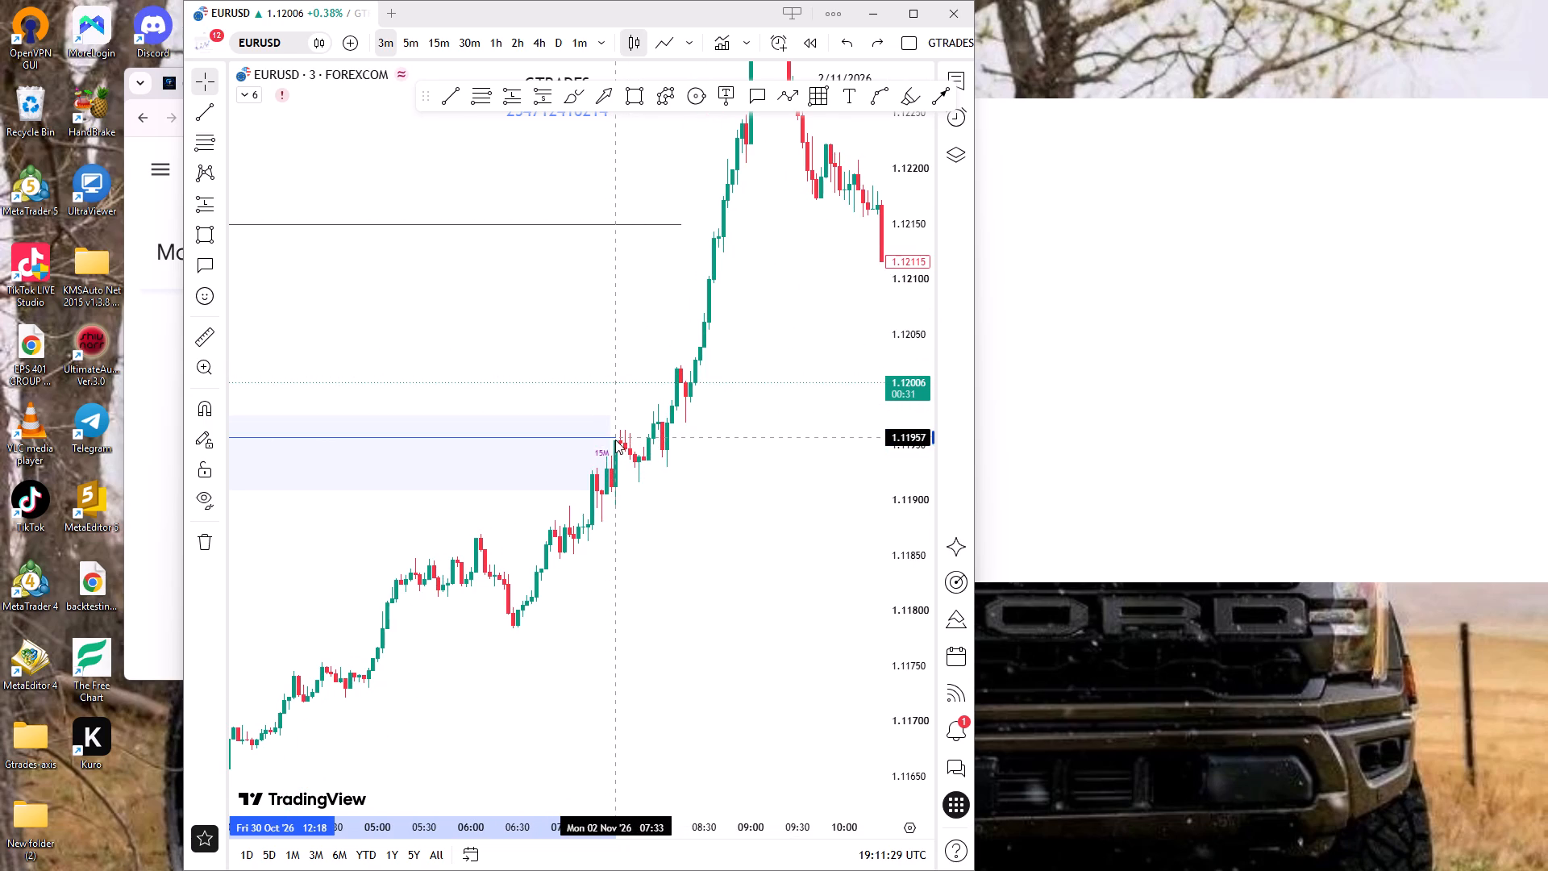
left_click(622, 389)
Place a short position at entry 1.11940, Mon 02 Nov 07:39, just below the horizontal line at 1.11957.
left_click_drag(902, 596, 903, 581)
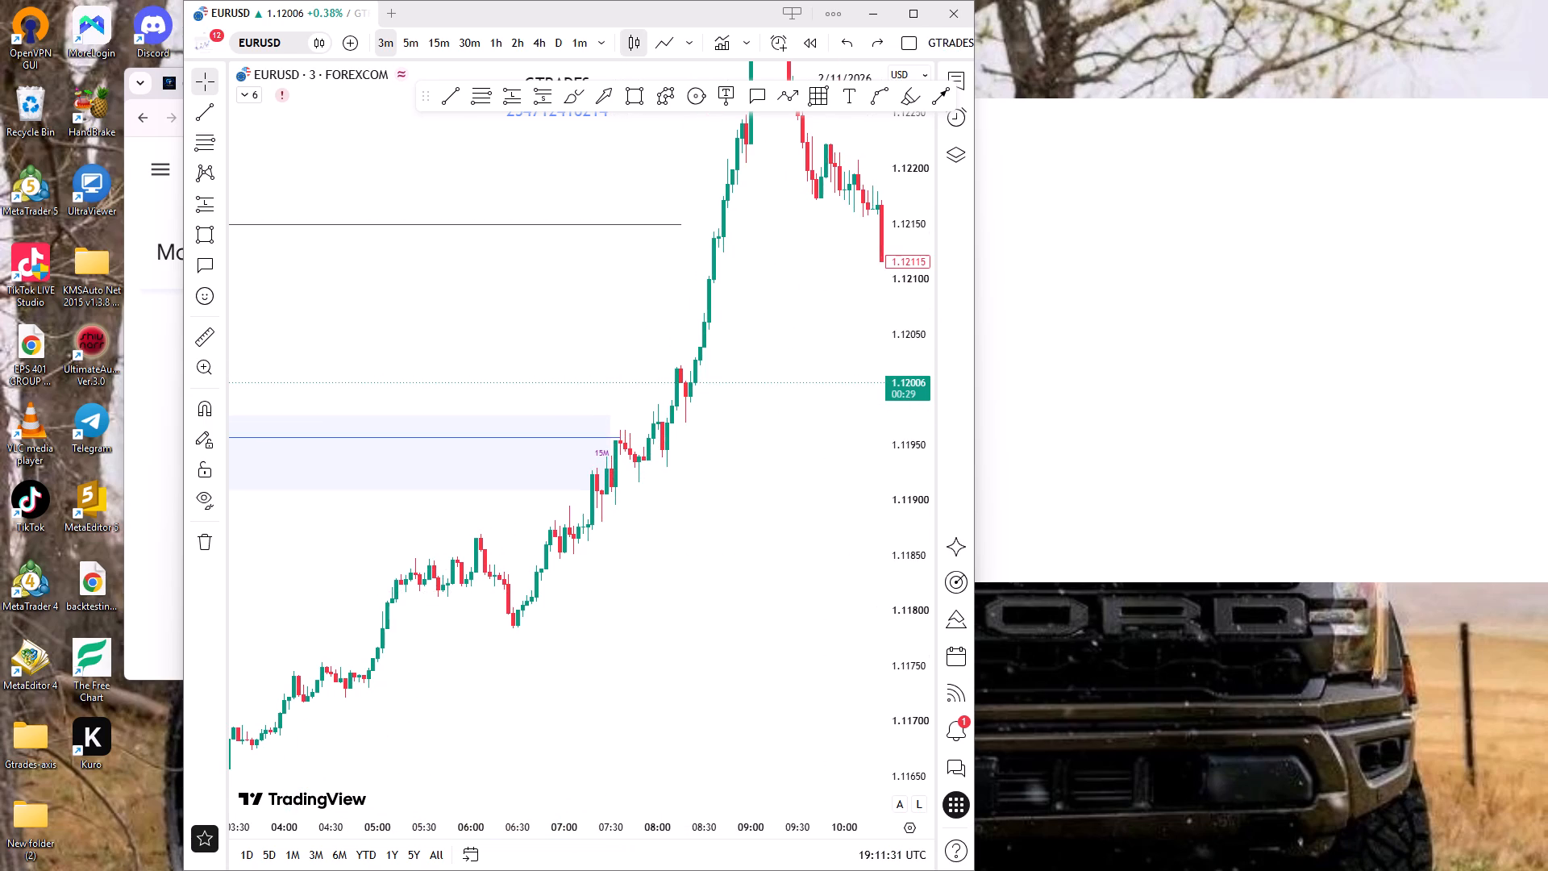
left_click_drag(903, 581, 841, 293)
left_click(840, 292)
scroll(597, 331, "up", 8, "ctrl")
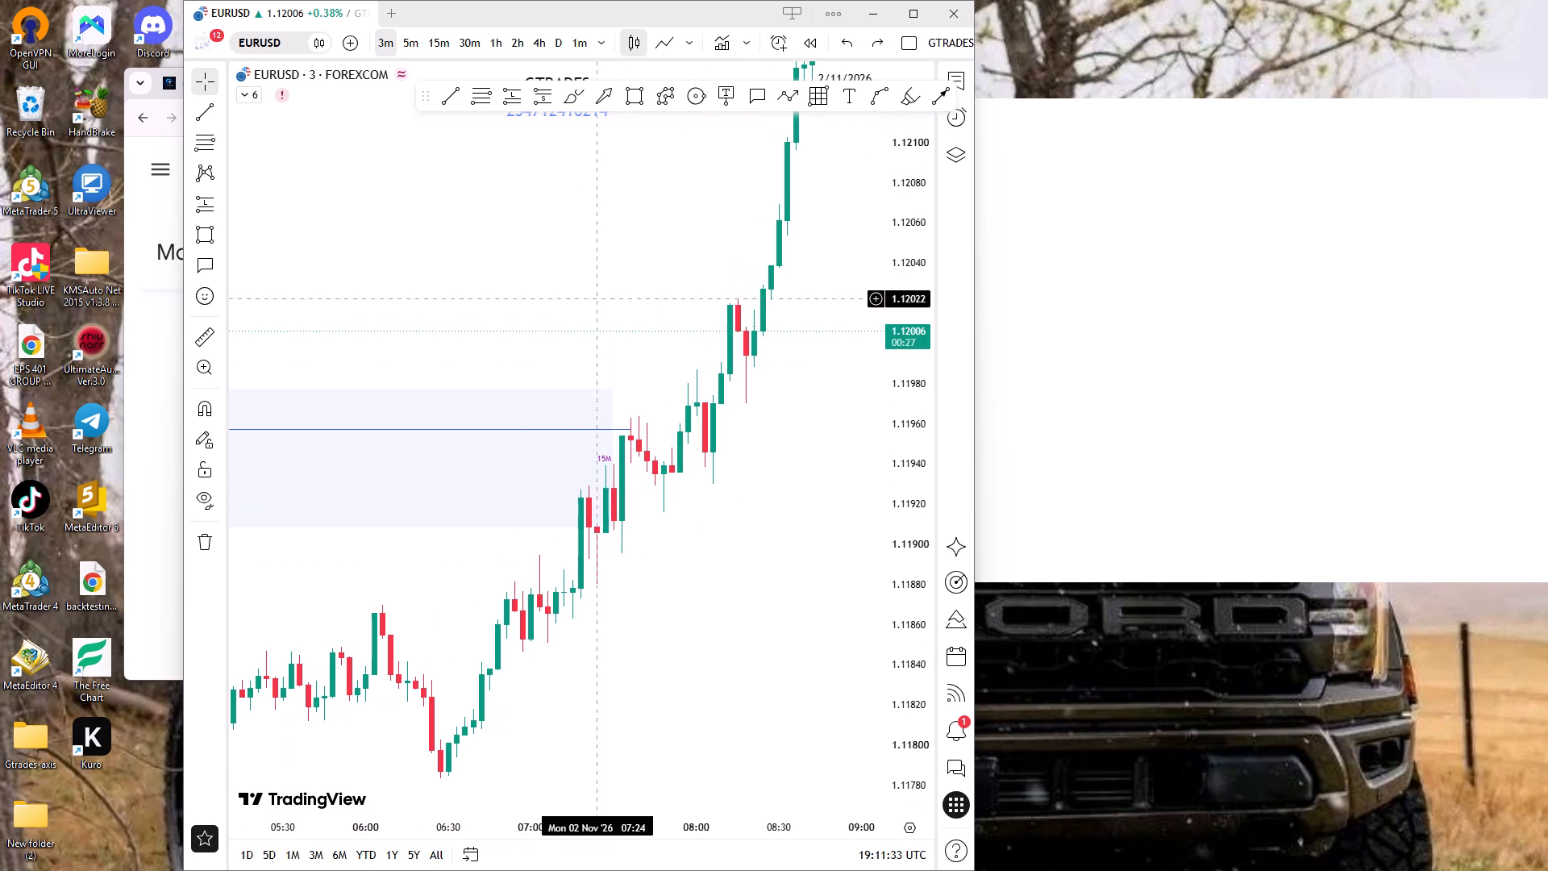
left_click(529, 97)
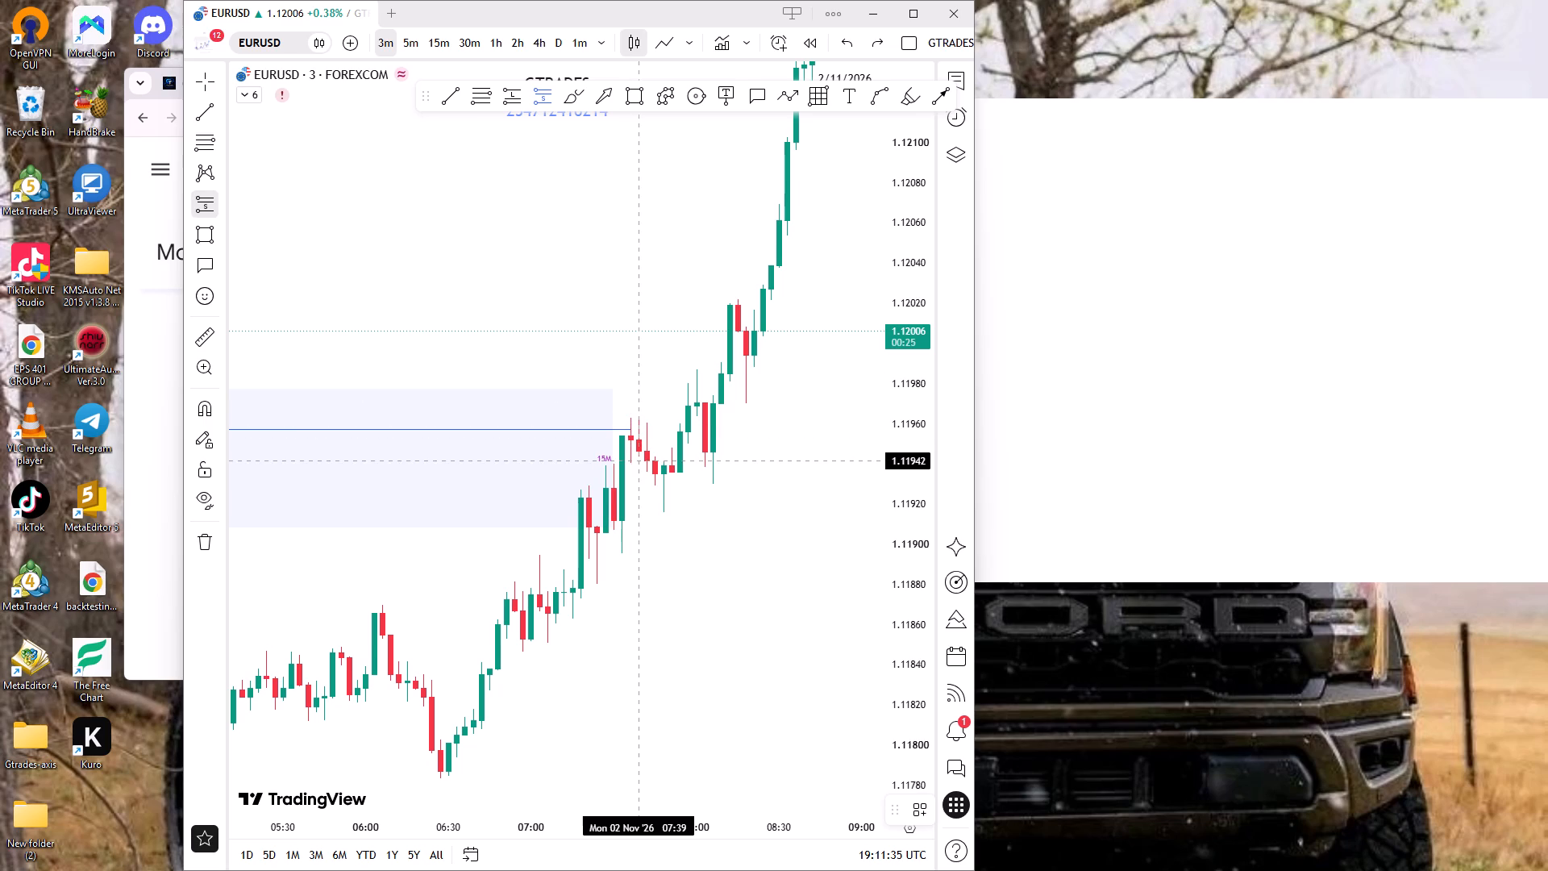
left_click(637, 465)
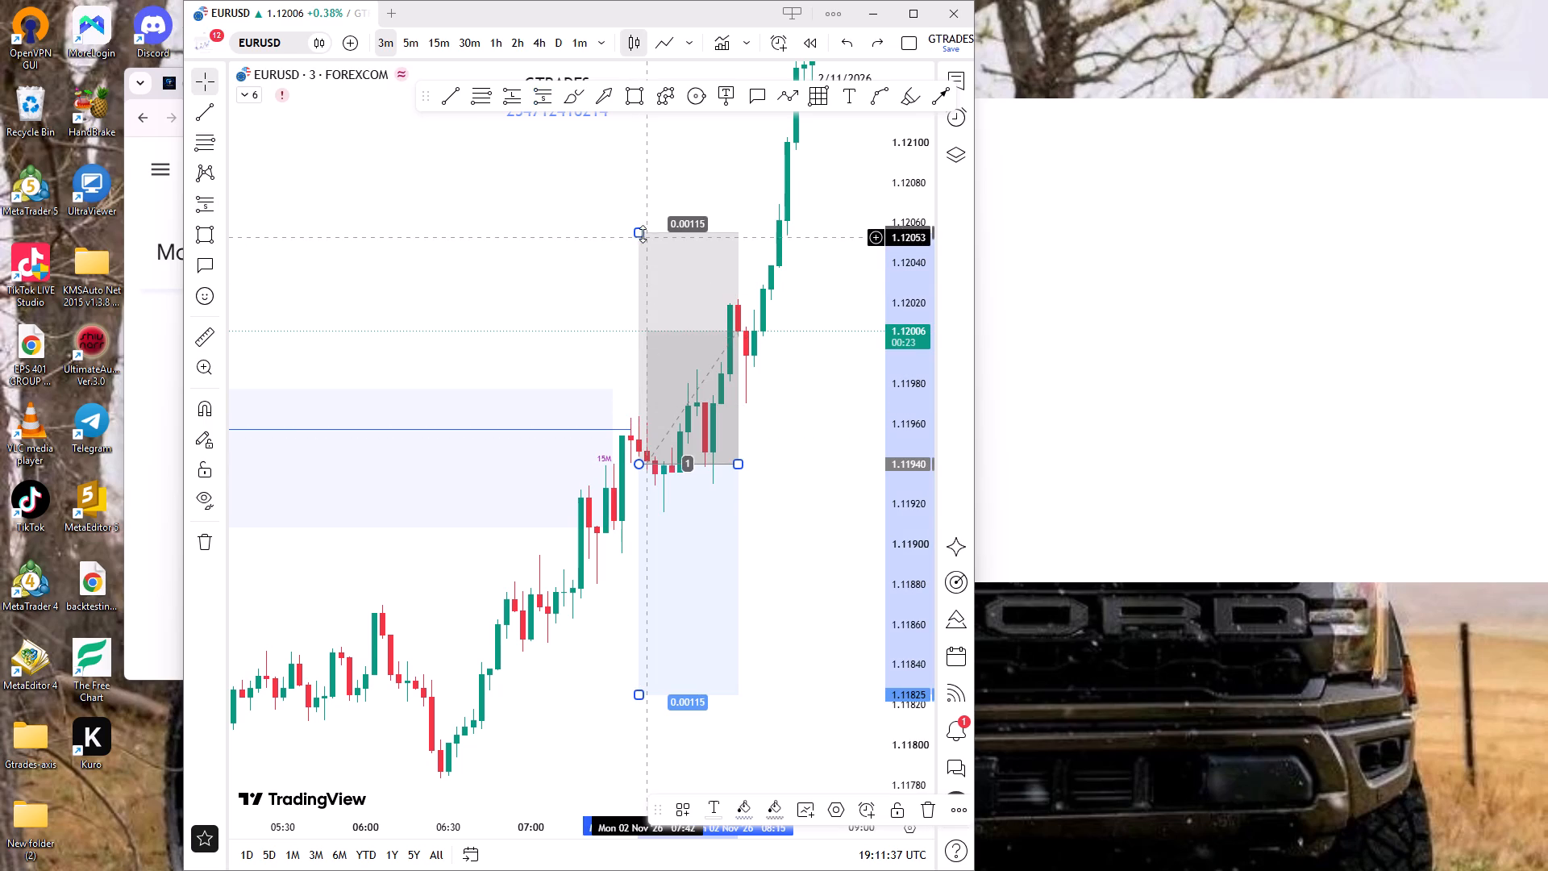
Tighten the short position's stop to 1.11971 and narrow the position so it ends at about 08:03.
left_click_drag(641, 231, 662, 402)
left_click(758, 475)
left_click_drag(738, 463, 710, 458)
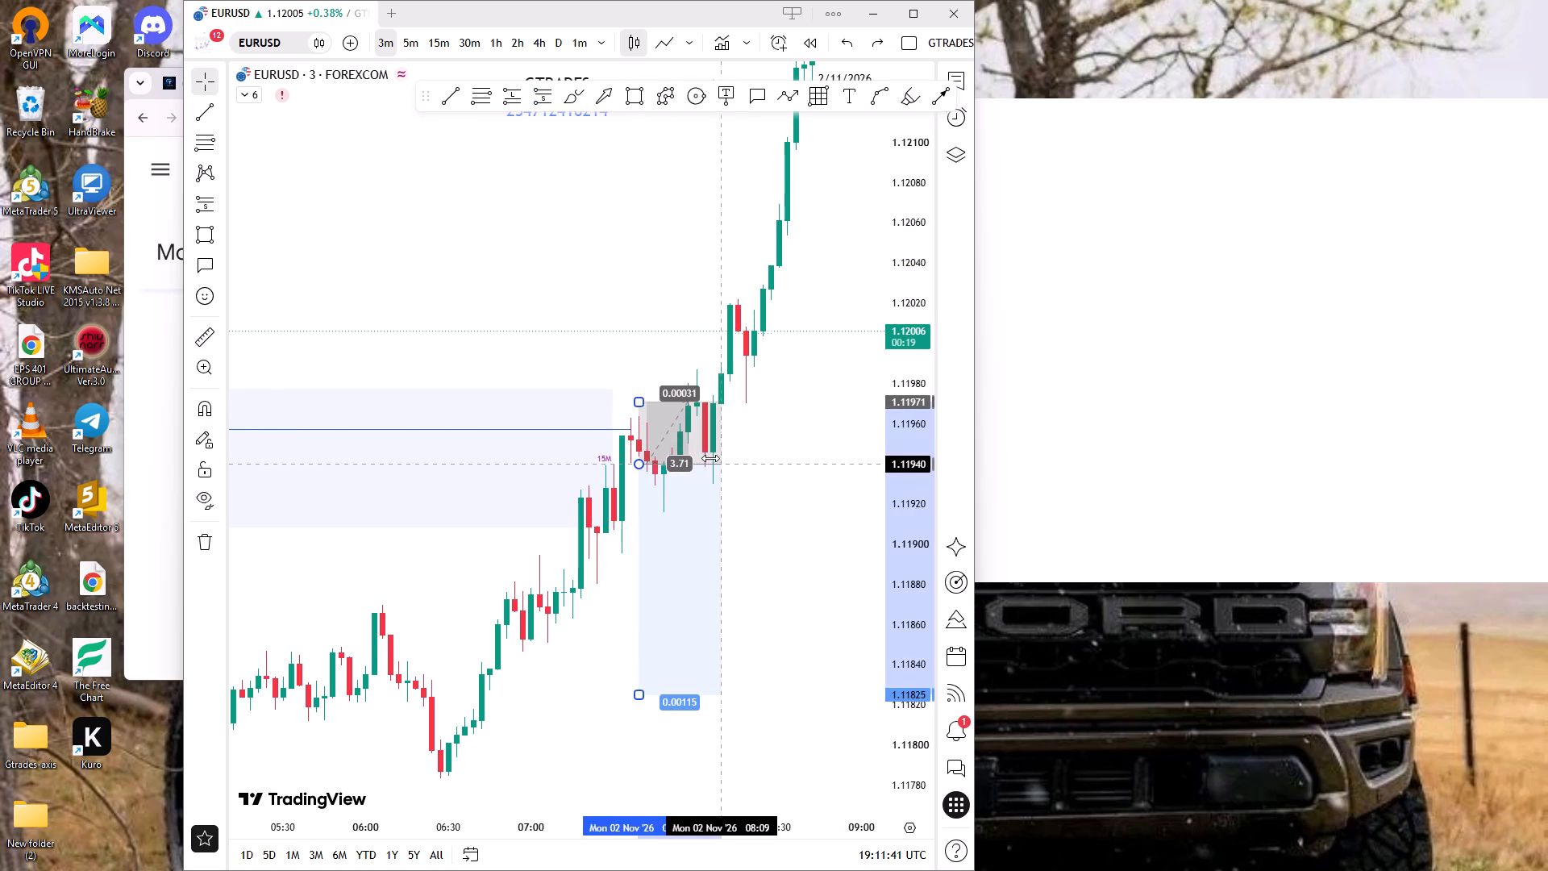
left_click_drag(710, 458, 701, 457)
Lower the short position's target to 1.11498, around the earlier swing lows.
left_click_drag(744, 494, 759, 316)
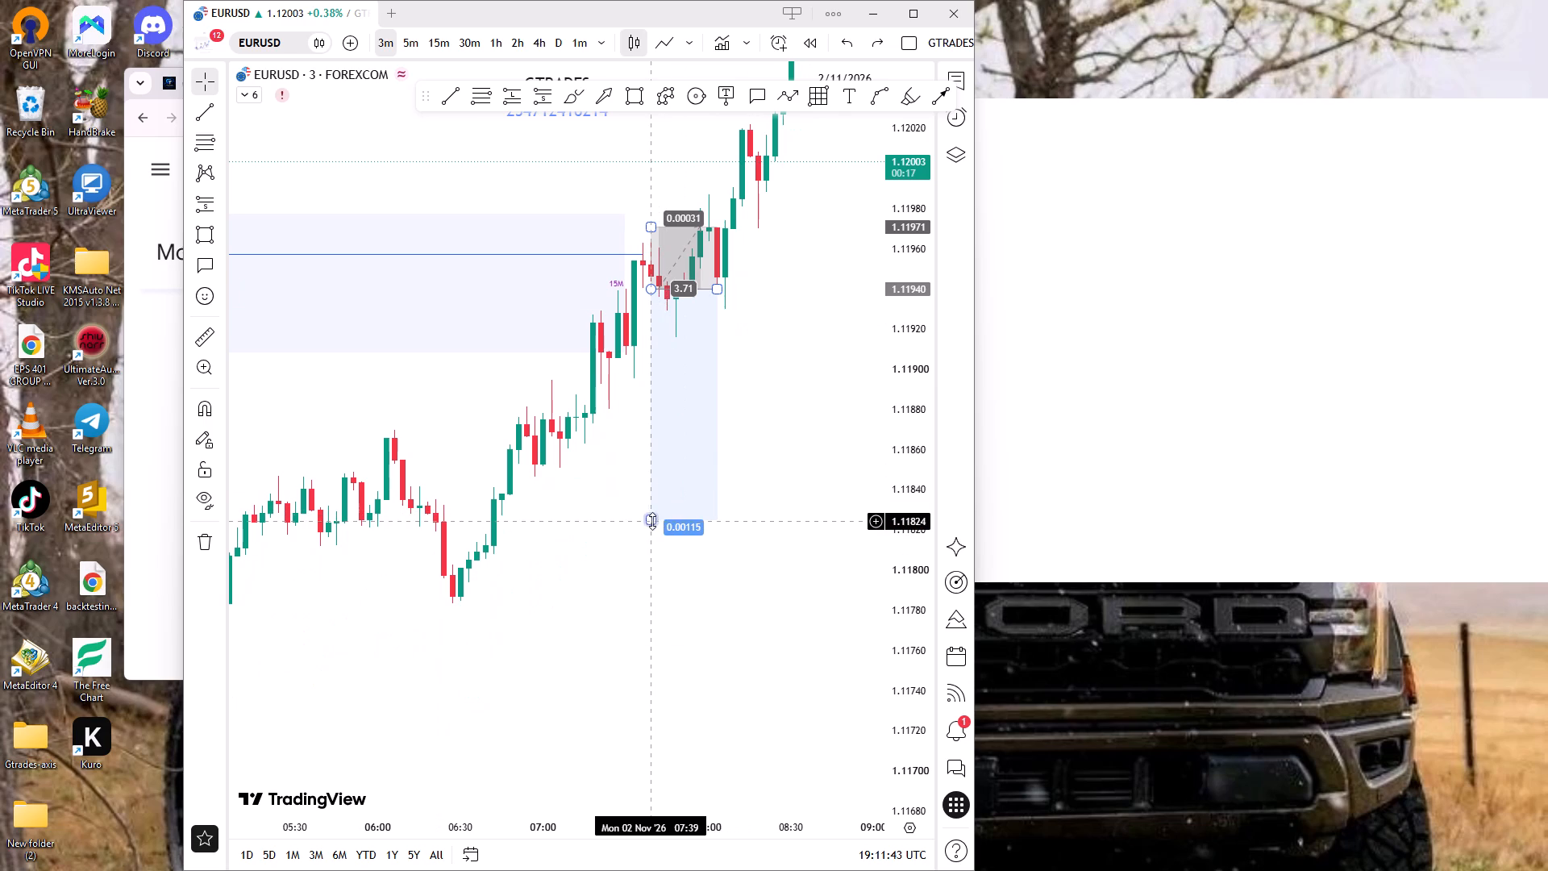
left_click_drag(650, 520, 625, 680)
left_click(625, 680)
left_click_drag(899, 407, 865, 561)
left_click(864, 562, "ctrl")
scroll(772, 561, "down", 3, "ctrl")
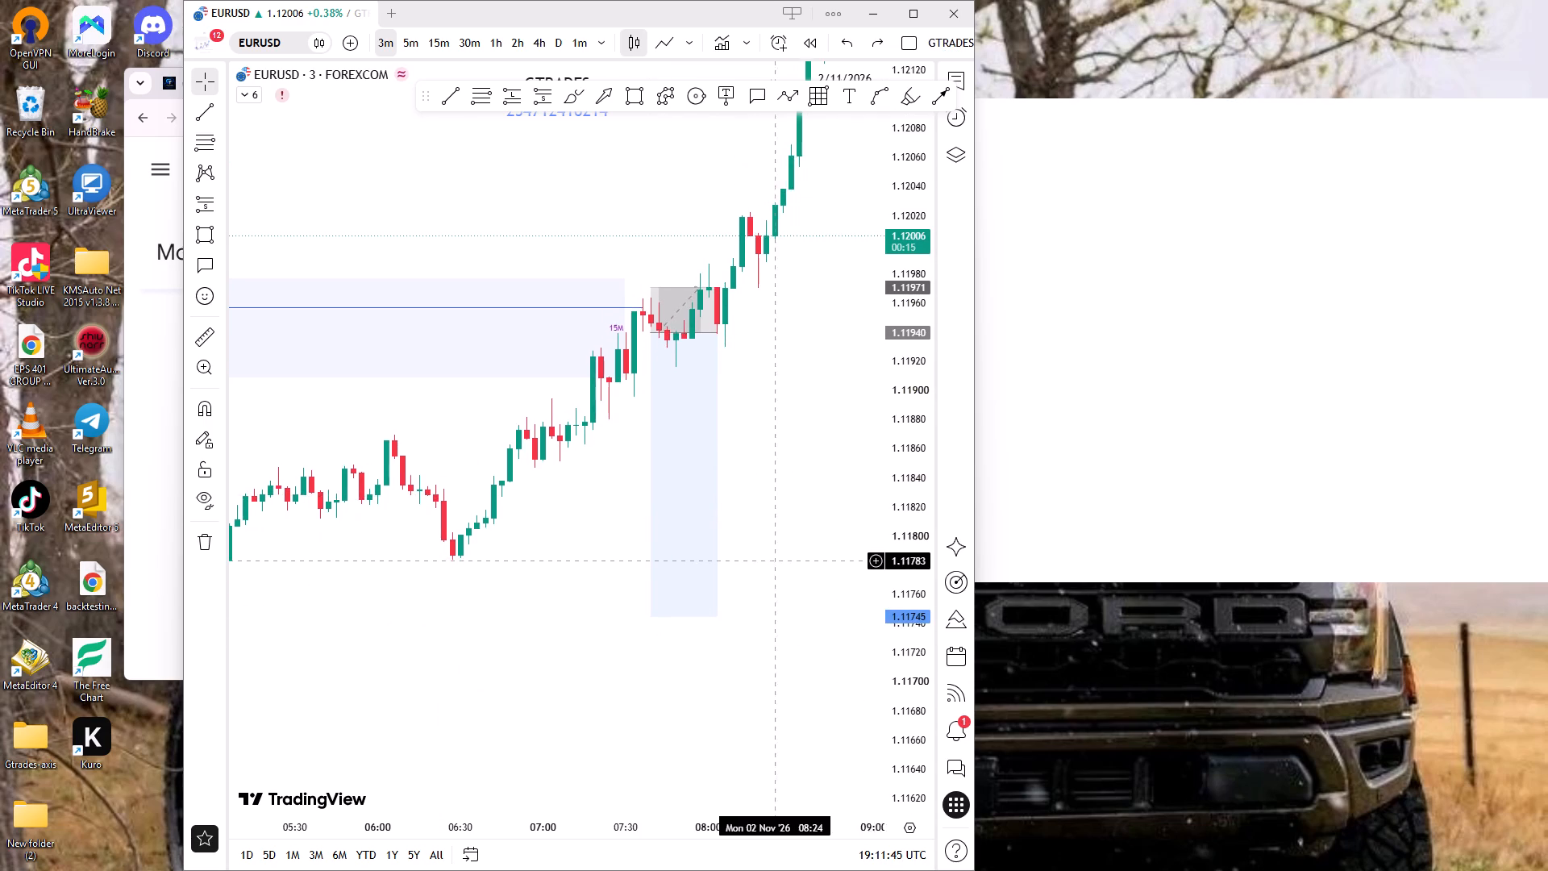
scroll(770, 562, "down", 6, "ctrl")
left_click_drag(692, 685, 759, 502)
left_click(759, 502)
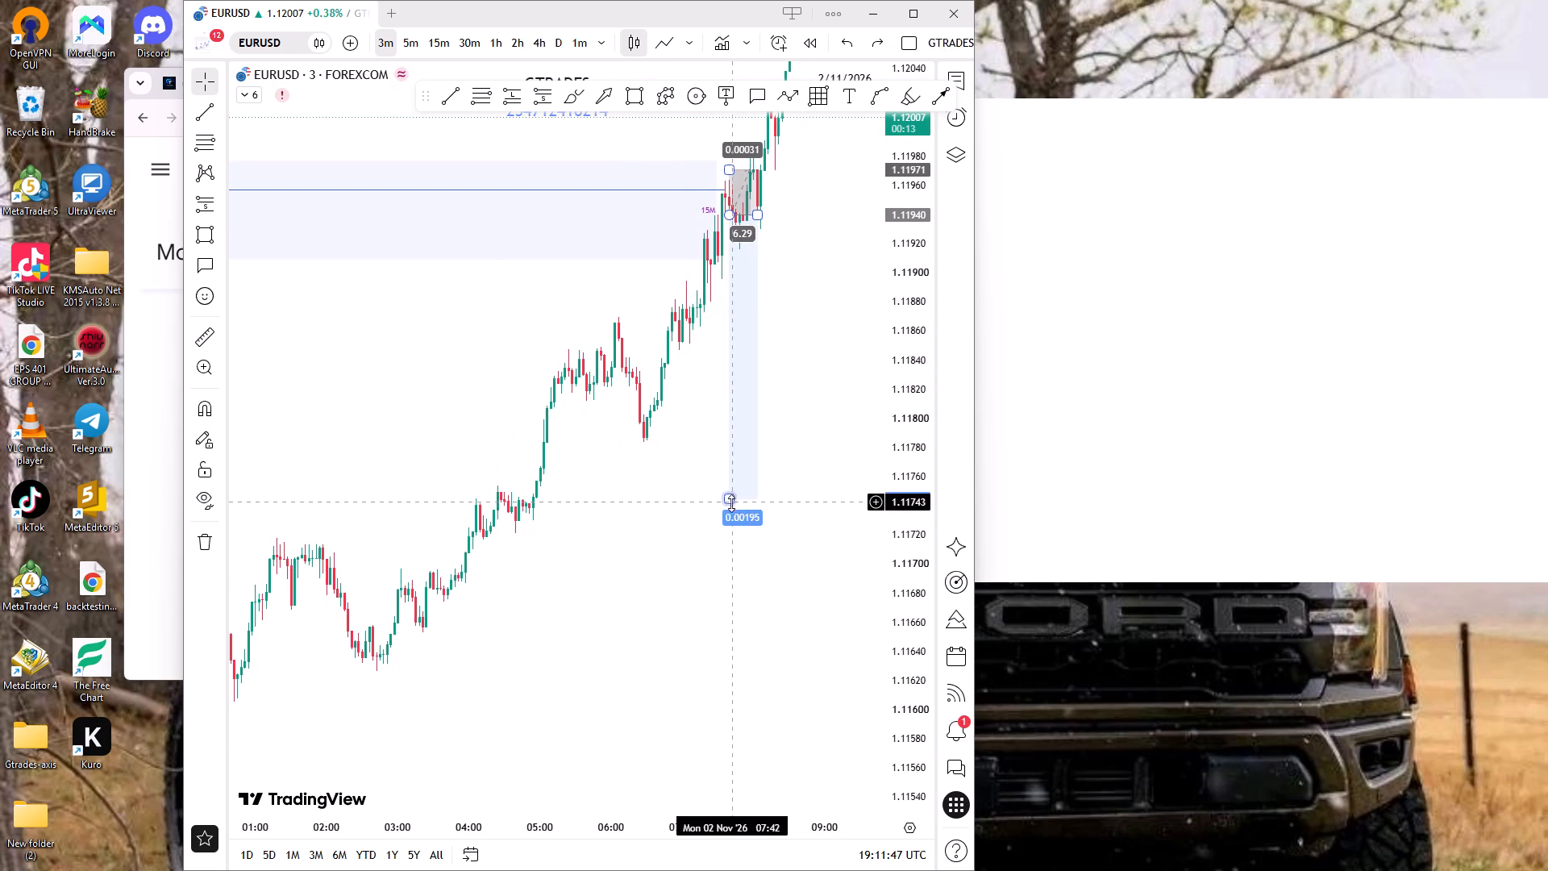
left_click_drag(732, 502, 715, 577)
left_click_drag(712, 586, 671, 721)
scroll(576, 615, "down", 9, "ctrl")
left_click_drag(580, 652, 664, 512)
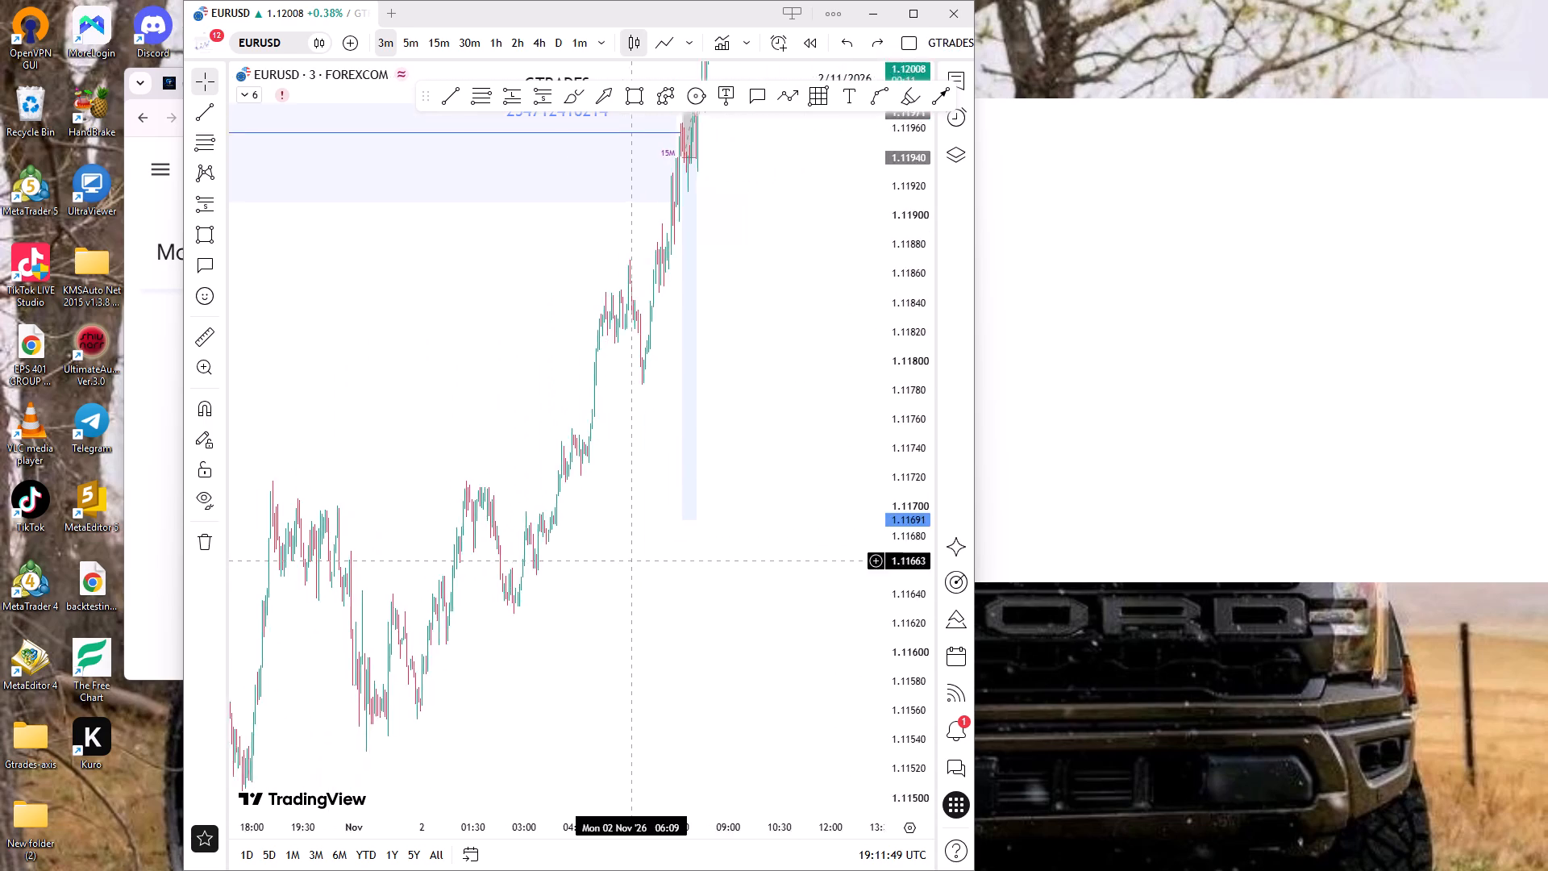
left_click_drag(664, 512, 697, 466)
left_click_drag(750, 425, 696, 679)
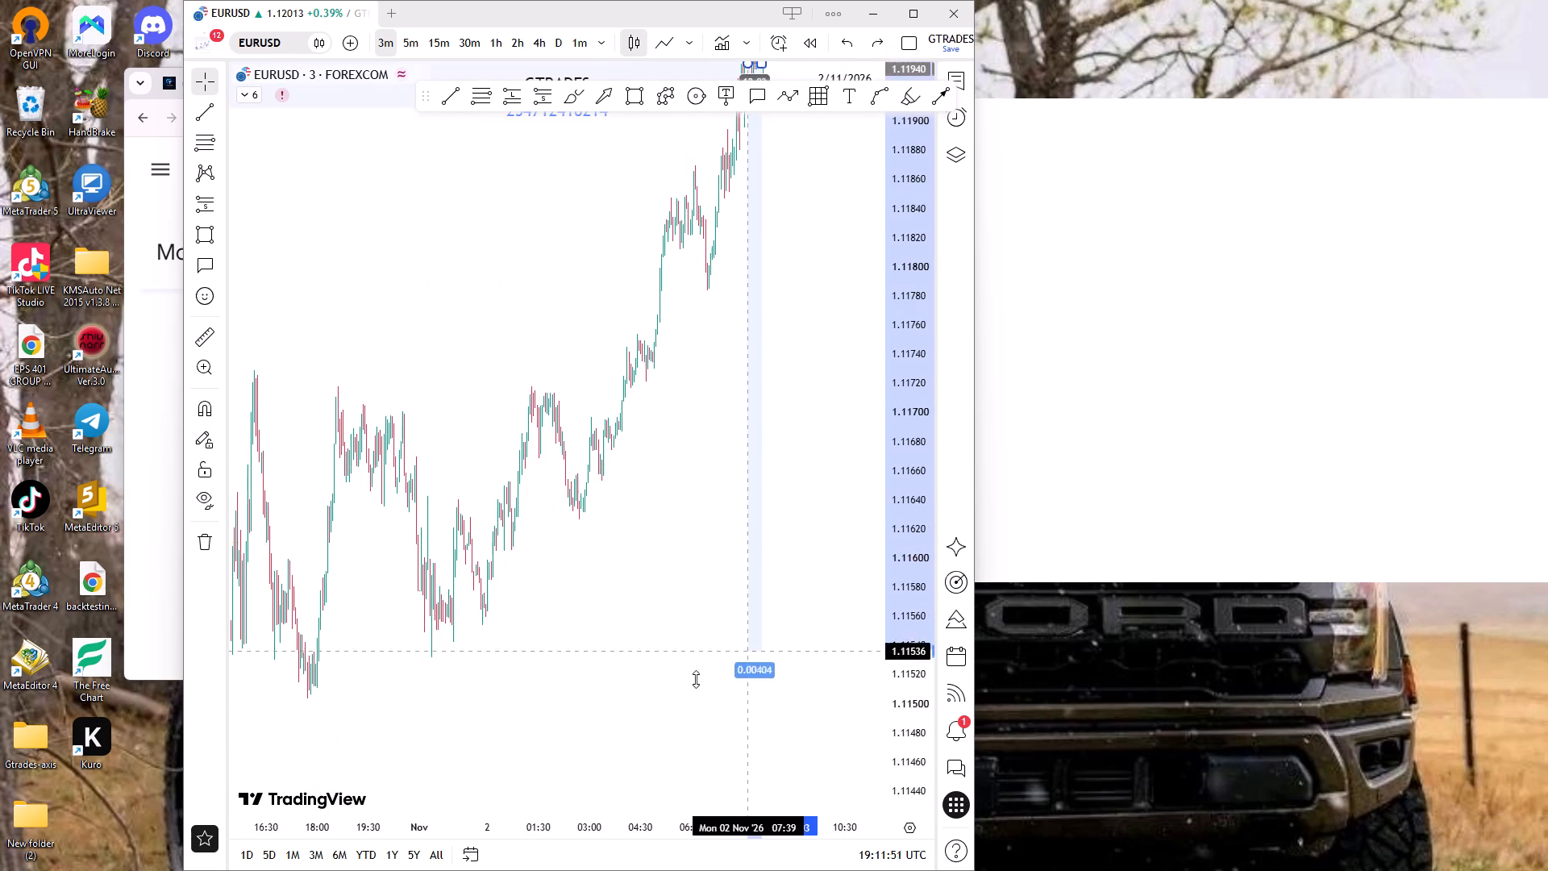
left_click_drag(696, 679, 685, 706)
Raise the short position's stop to 1.11976, near the top of the 15M supply zone.
left_click_drag(818, 327, 788, 511)
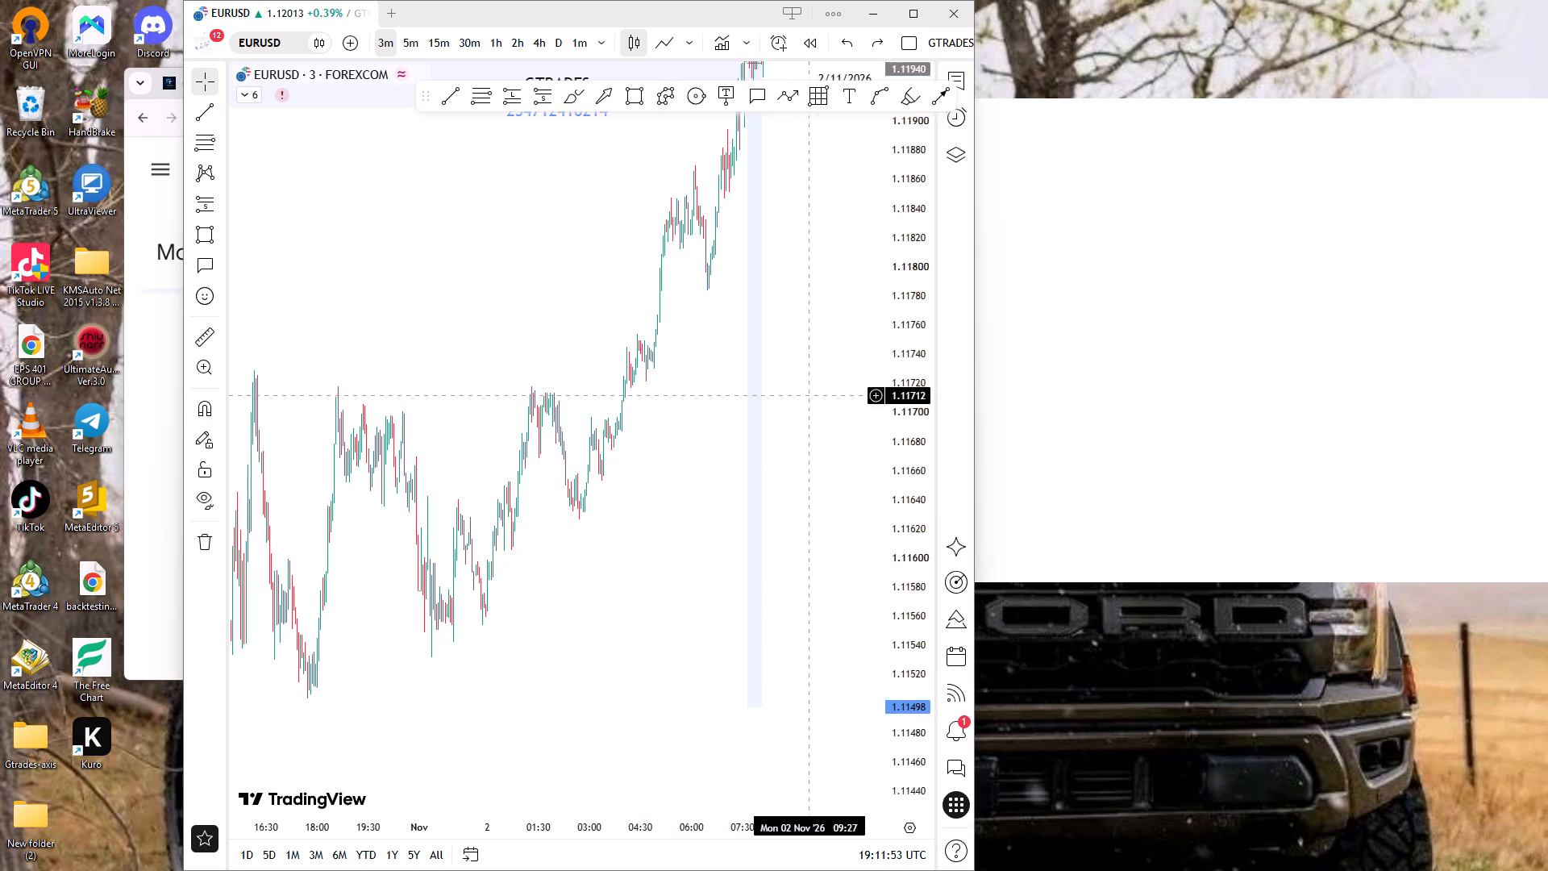
left_click_drag(788, 511, 747, 675)
scroll(793, 441, "up", 10, "ctrl")
left_click_drag(716, 425, 829, 441)
scroll(687, 388, "up", 4, "ctrl")
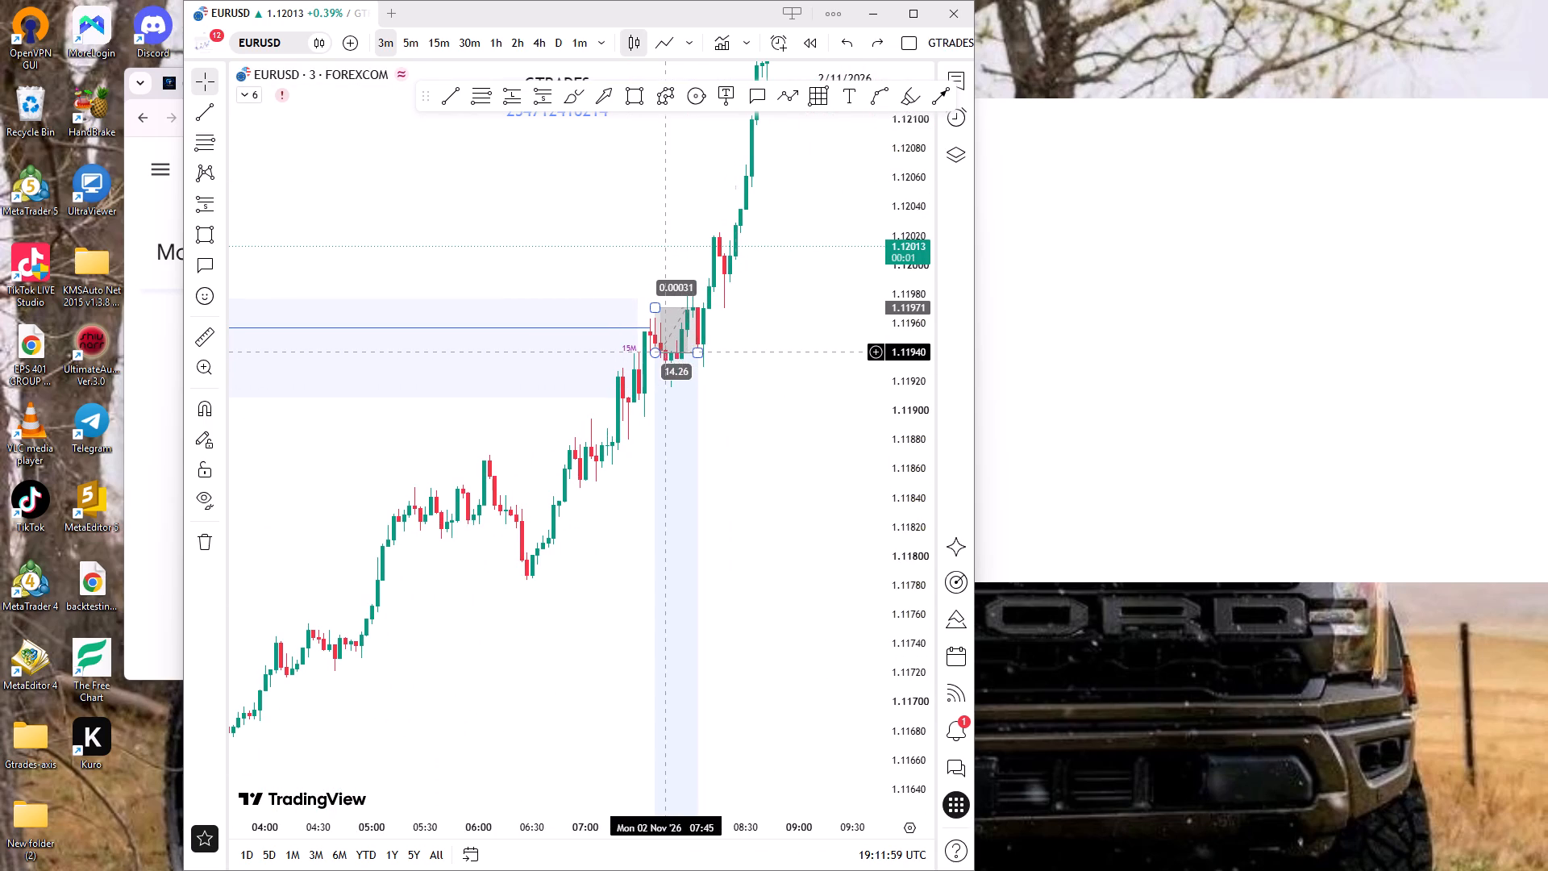
scroll(699, 413, "up", 6, "ctrl")
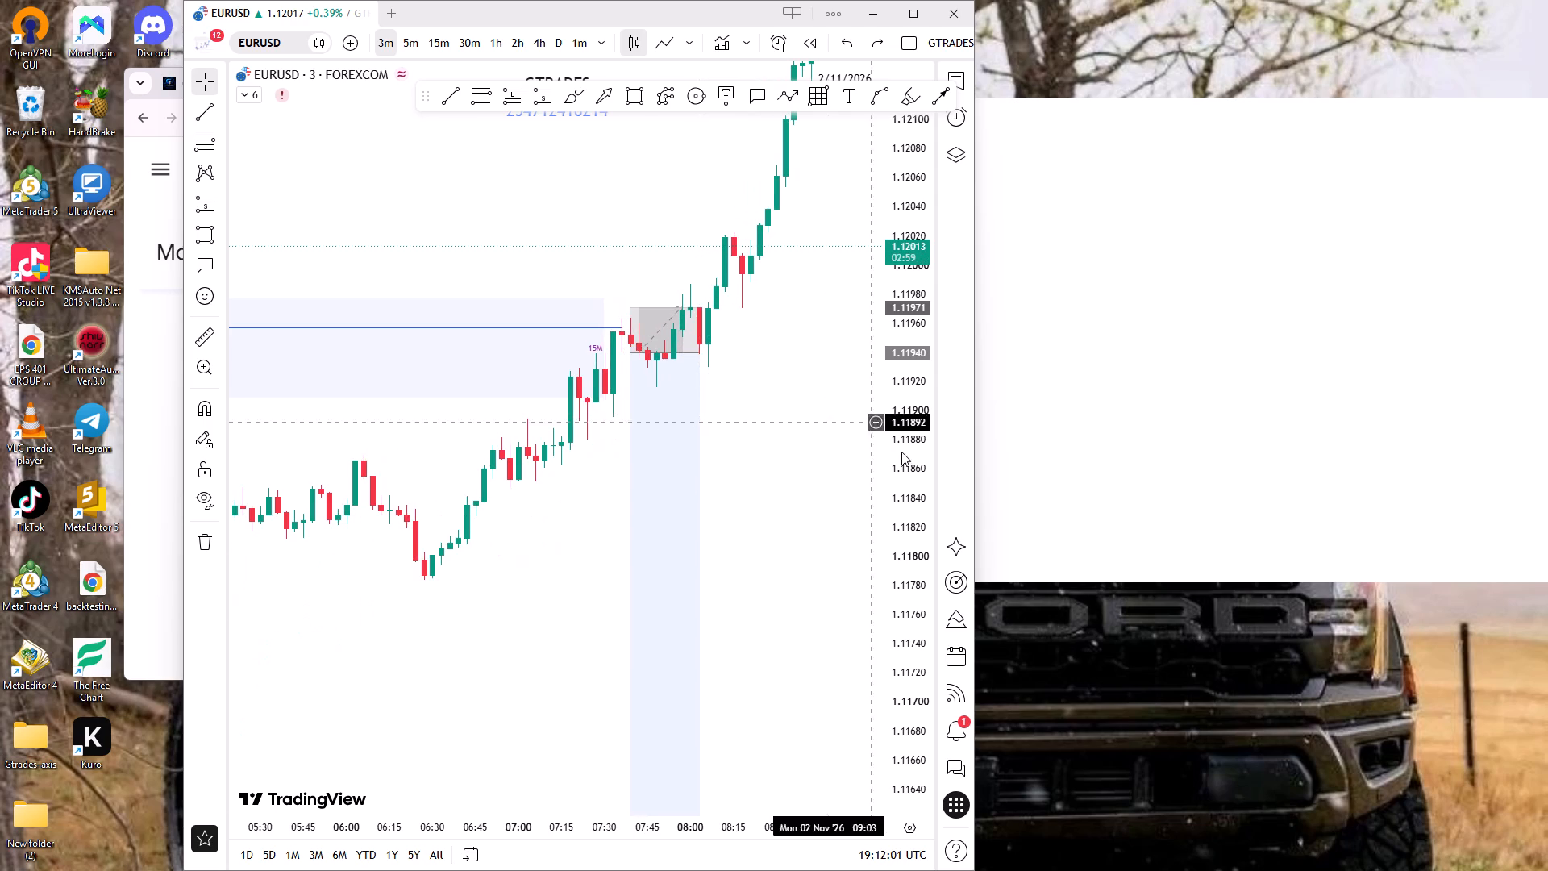
left_click_drag(918, 471, 807, 235)
left_click(806, 231)
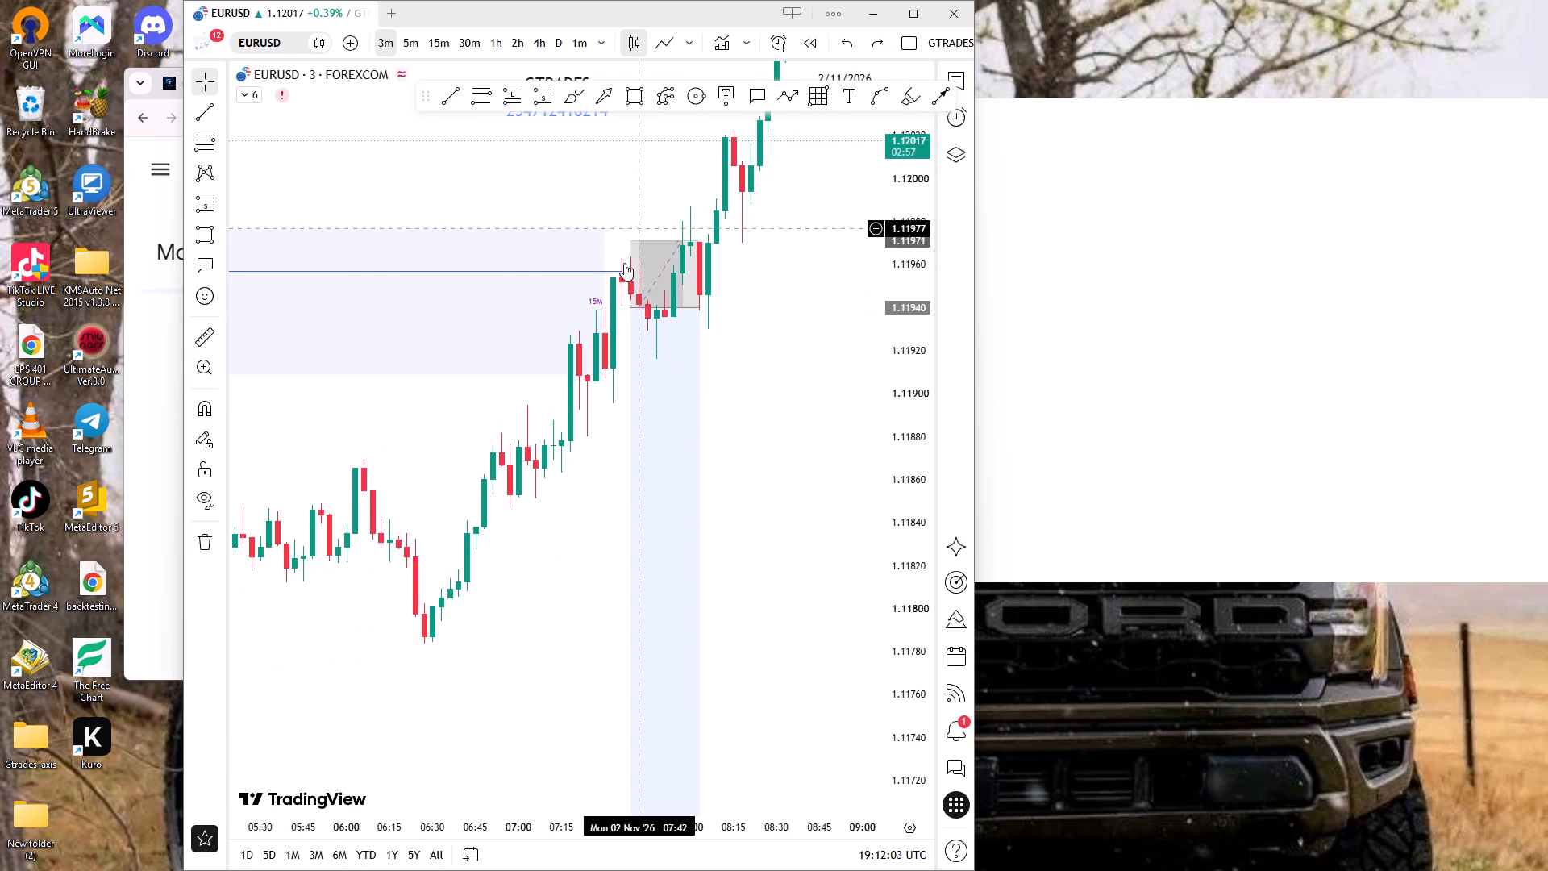
left_click_drag(631, 240, 630, 231)
left_click(748, 318)
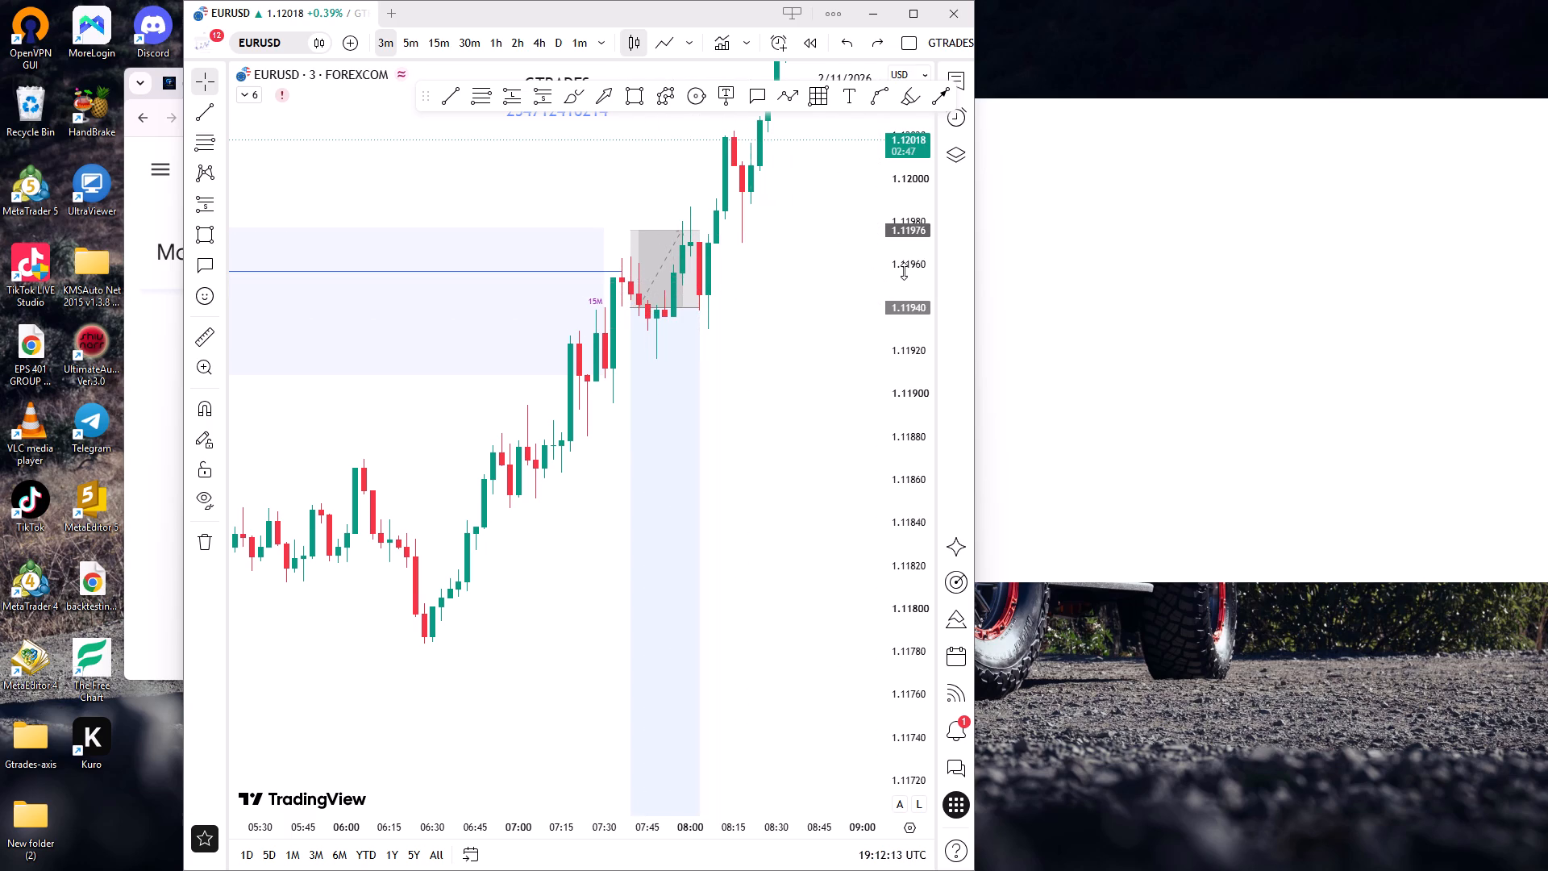
Switch the EURUSD chart to the 15-minute timeframe and reset the chart view to the latest candles.
left_click_drag(905, 275, 861, 469)
scroll(784, 459, "down", 5)
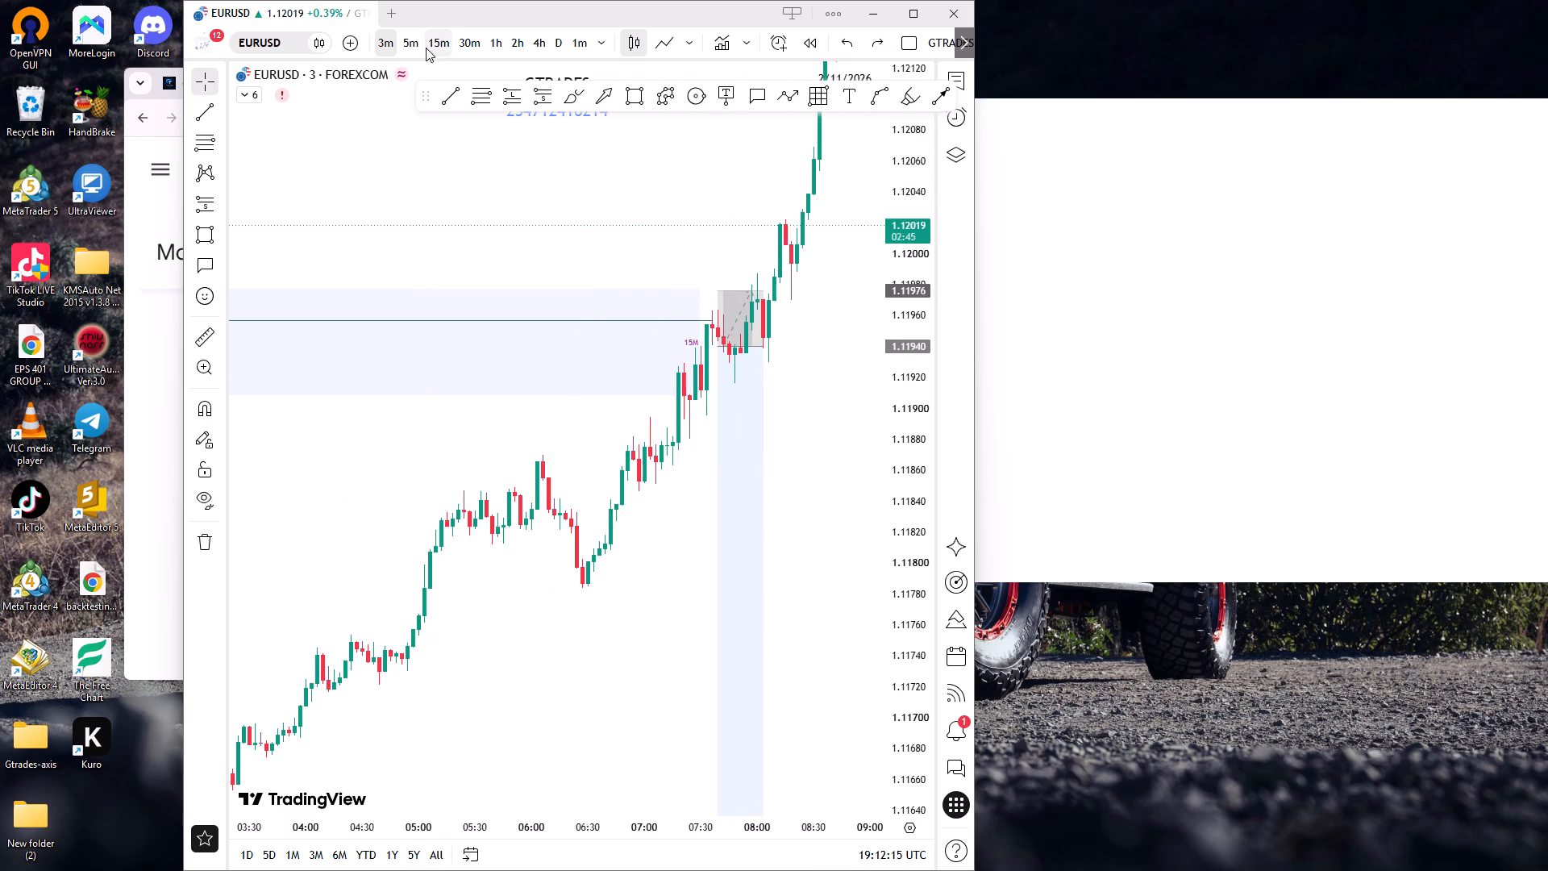
left_click(430, 44)
right_click(718, 386)
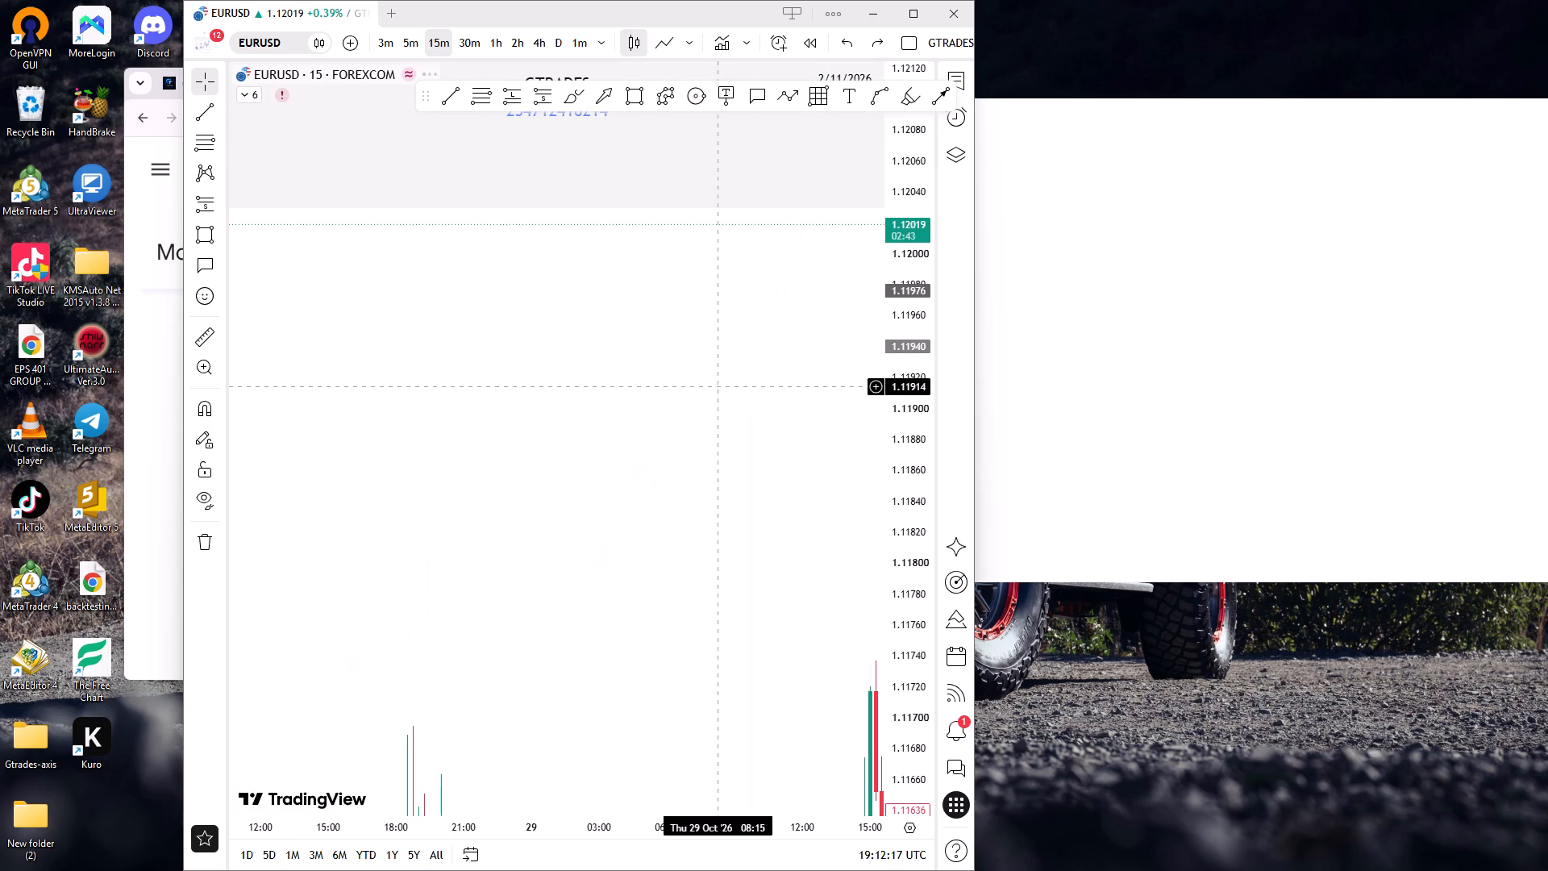
left_click(766, 401)
scroll(768, 398, "down", 5)
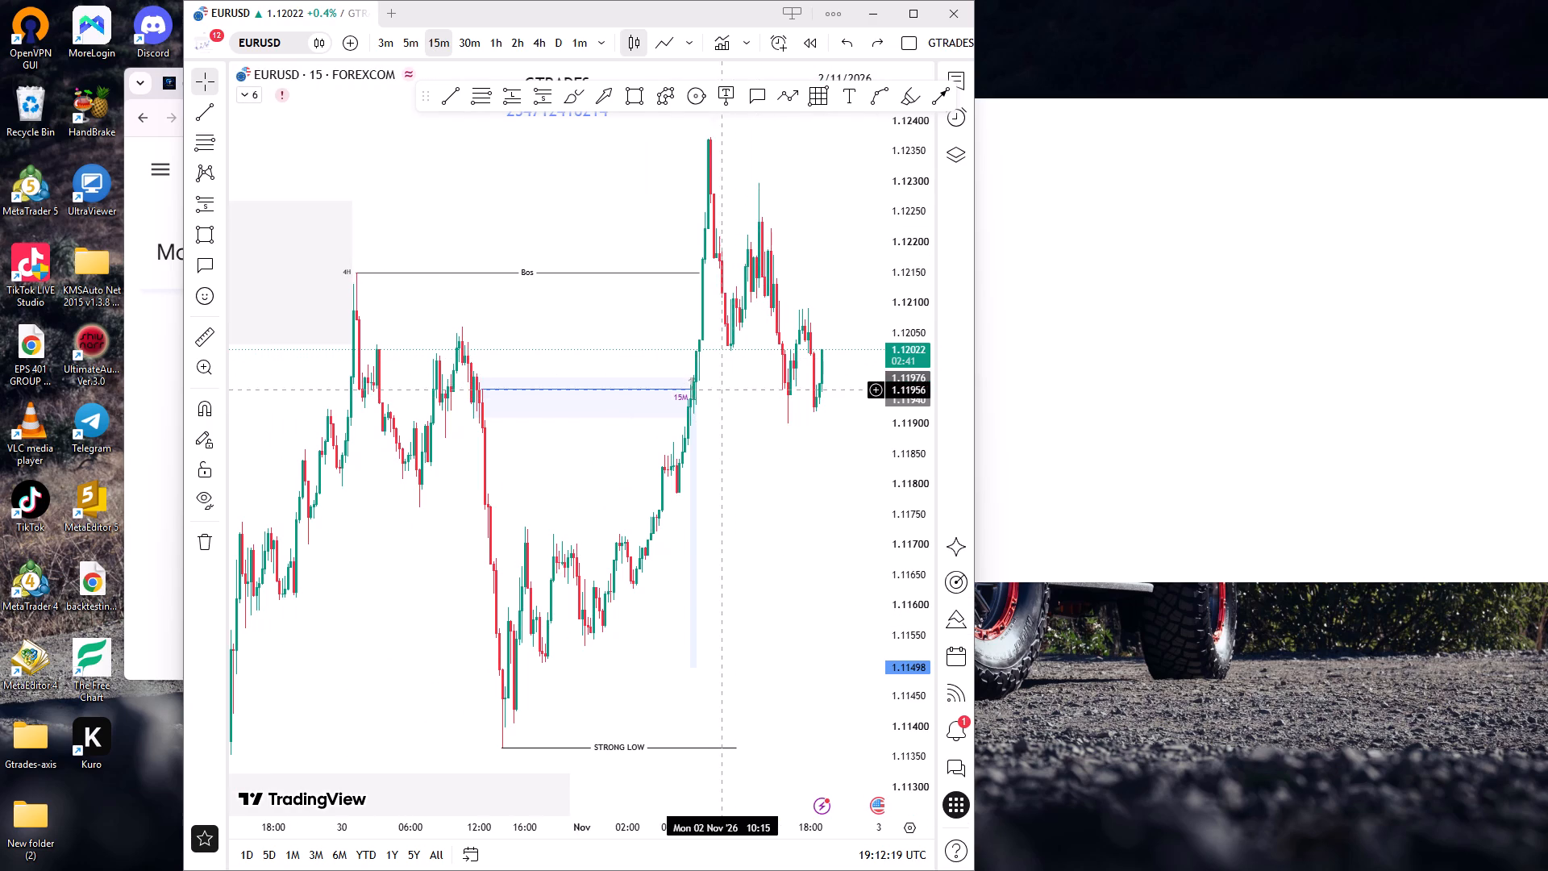
Extend the STRONG LOW line so it ends at about Mon 02 Nov 19:30.
left_click(701, 270)
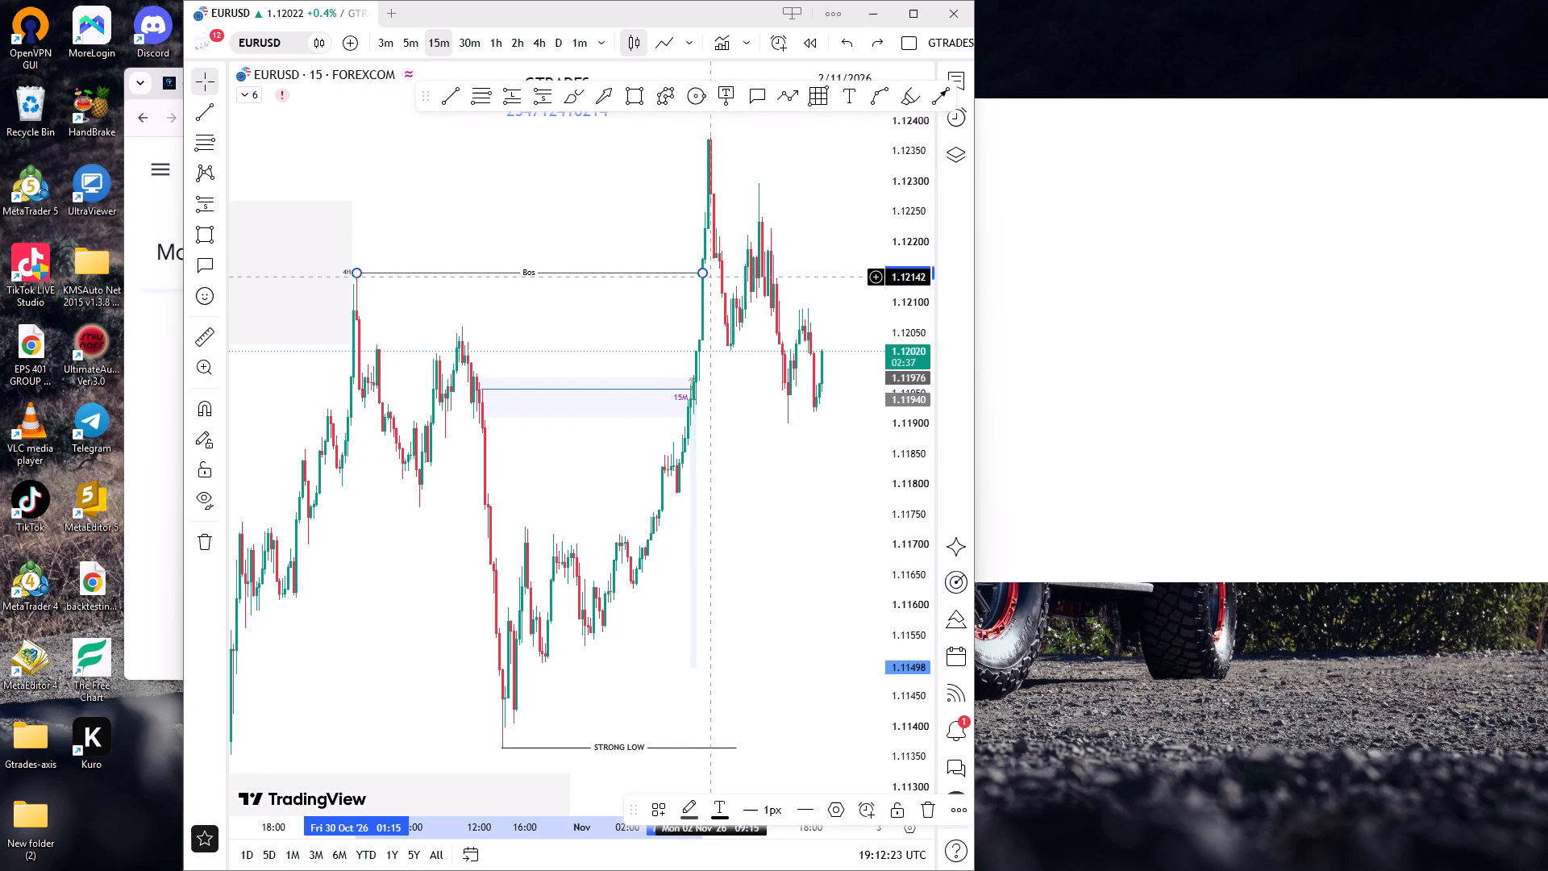
left_click_drag(772, 580, 770, 482)
left_click_drag(734, 751, 824, 752)
Draw a zigzag path from 1.12021, Mon 02 Nov 11:00, through the lower highs and lows, projecting a further decline to 1.11632 at 22:00.
scroll(716, 160, "up", 4, "ctrl")
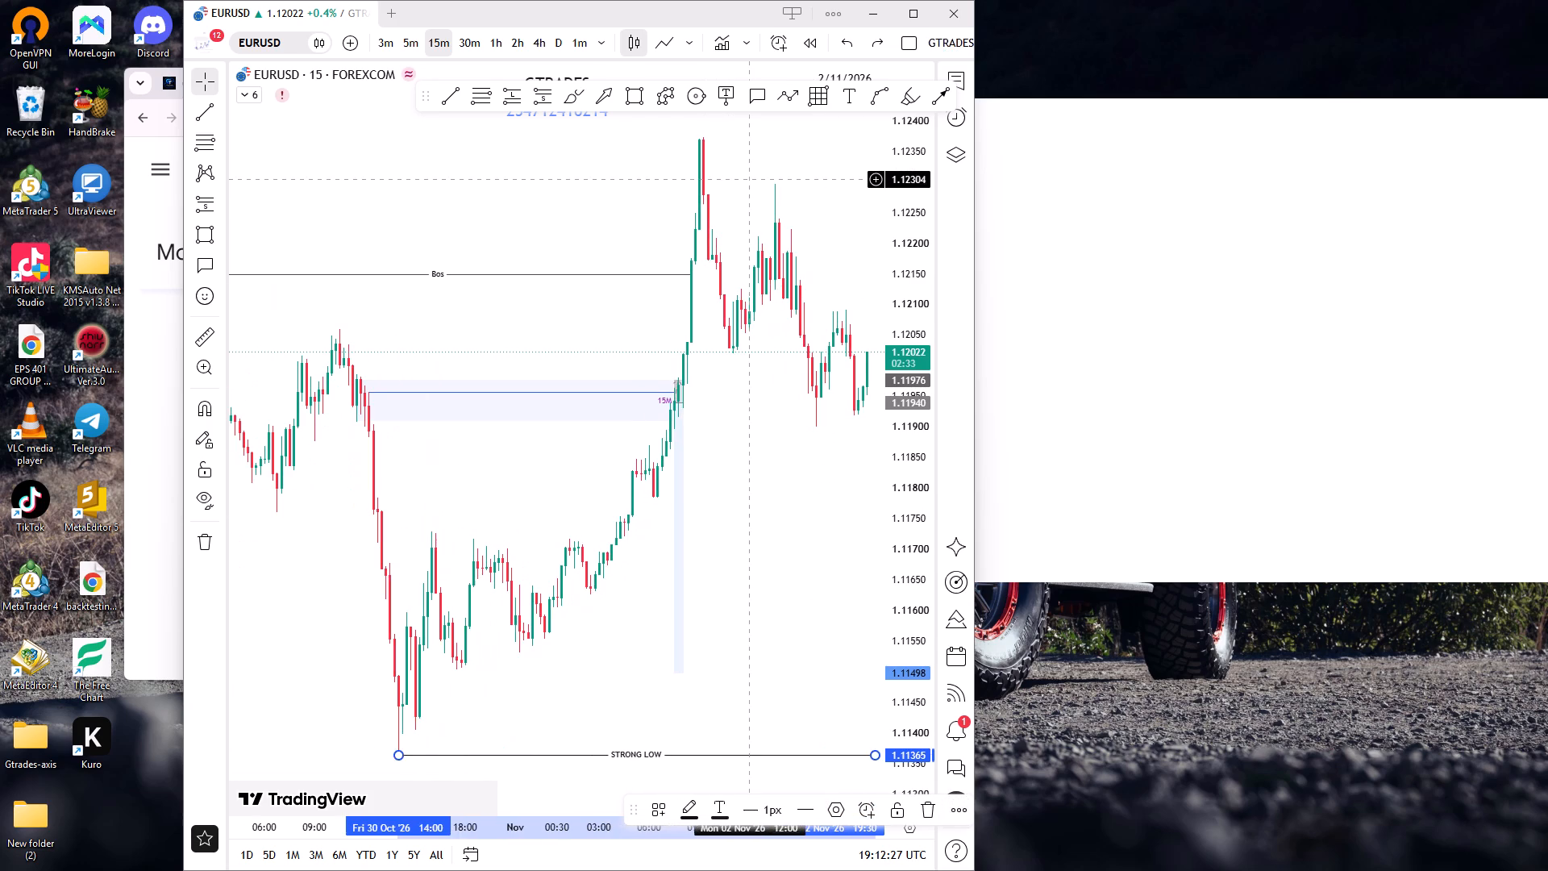
left_click_drag(730, 165, 720, 166)
scroll(718, 169, "down", 2, "ctrl")
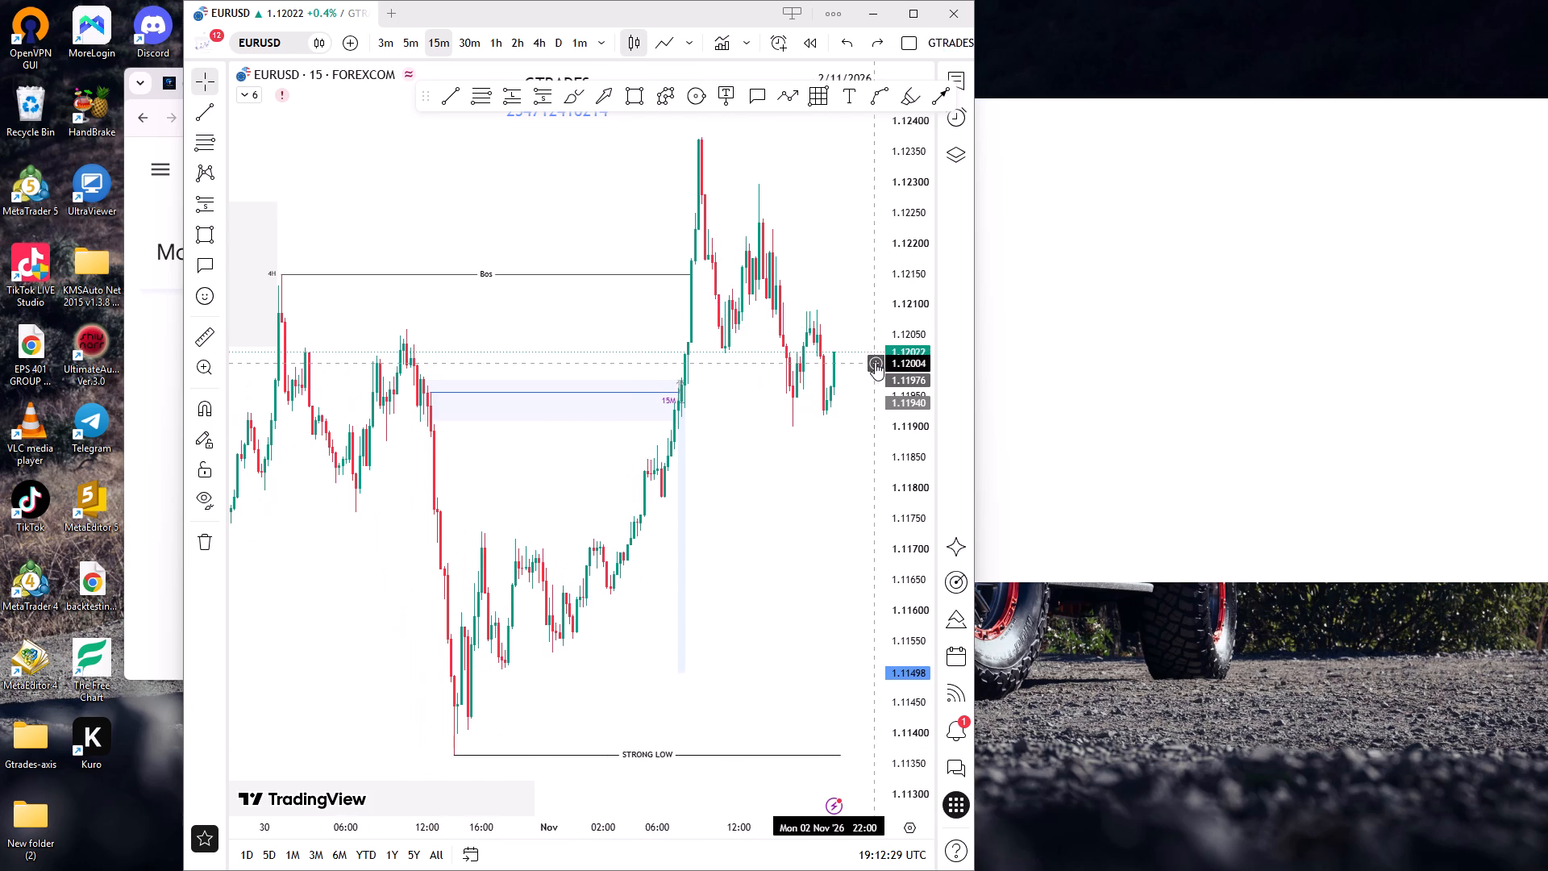
left_click_drag(901, 308, 871, 462)
scroll(715, 506, "up", 4, "ctrl")
left_click(741, 531)
left_click_drag(741, 531, 526, 529)
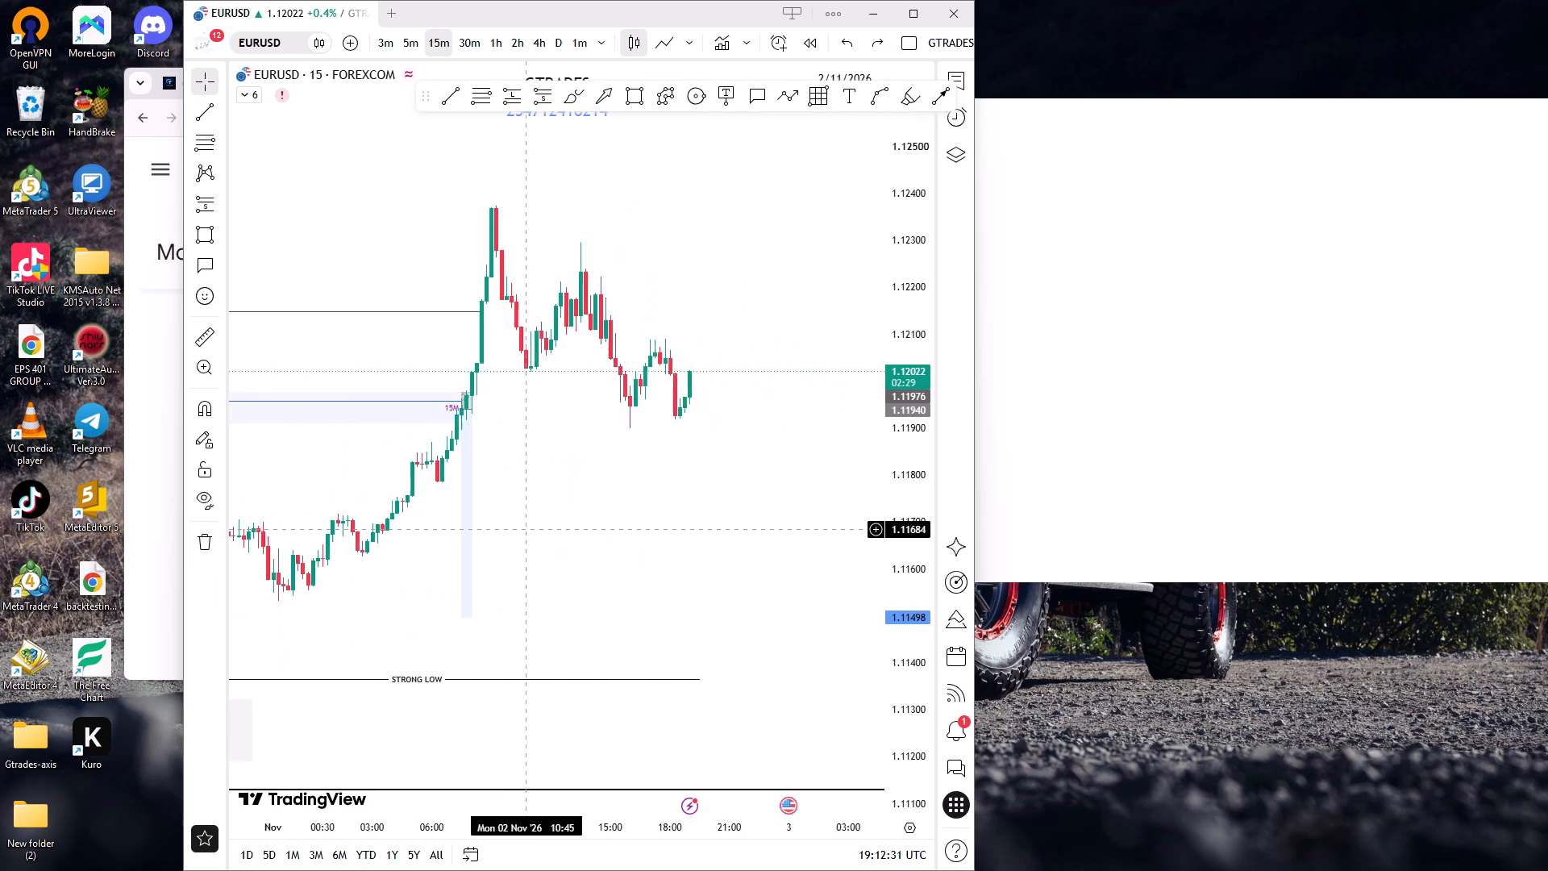
scroll(526, 529, "up", 3, "ctrl")
left_click_drag(903, 595, 874, 326)
left_click(874, 326)
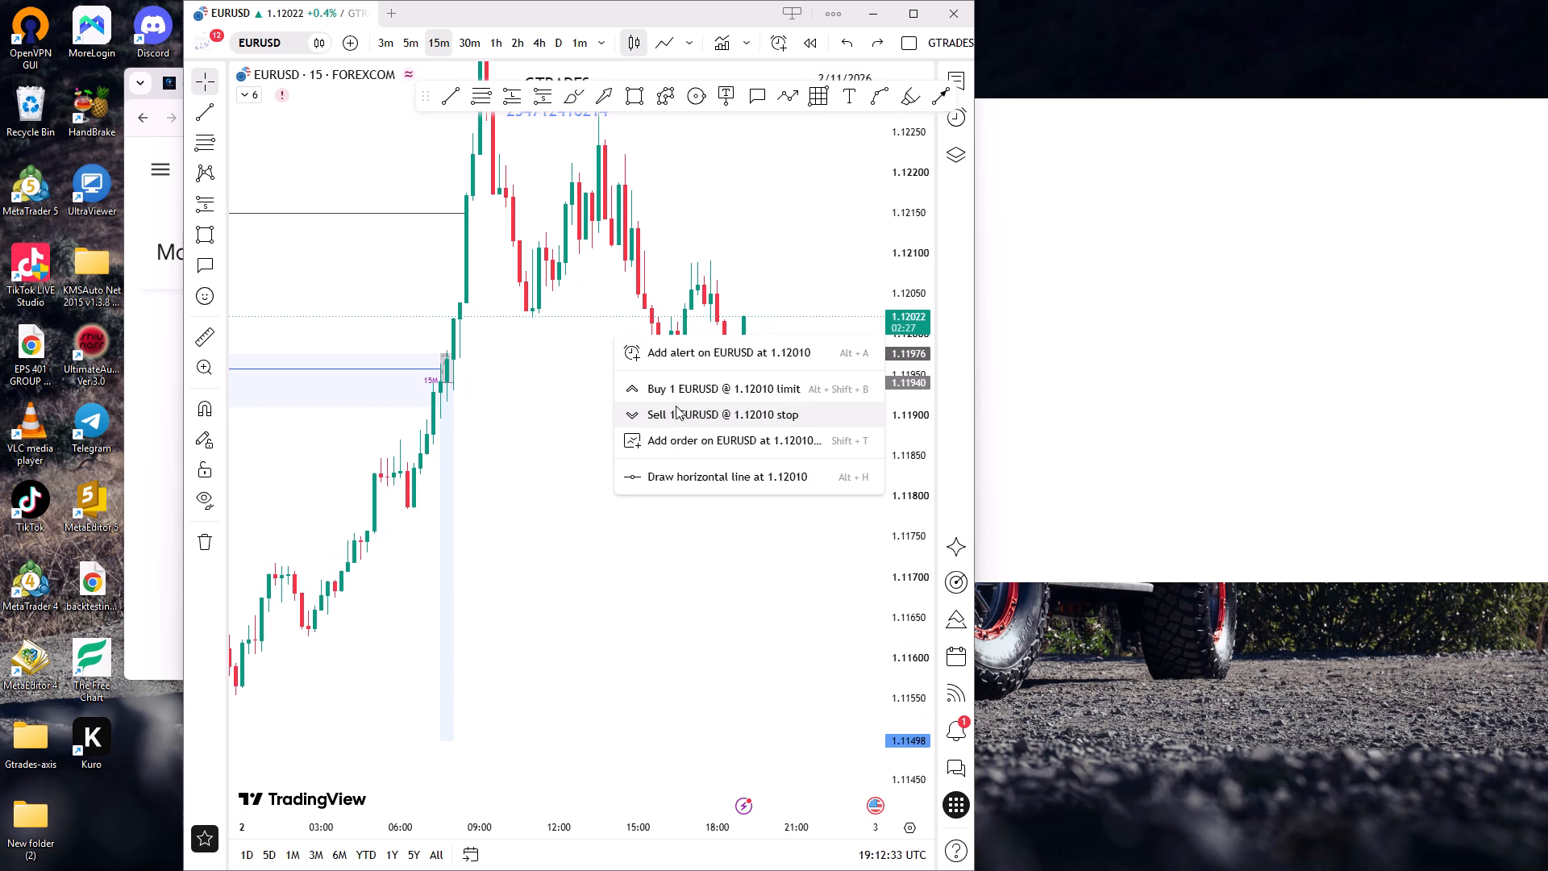
left_click_drag(668, 440, 643, 552)
left_click(642, 552)
left_click_drag(594, 346, 593, 353)
left_click_drag(592, 370, 588, 429)
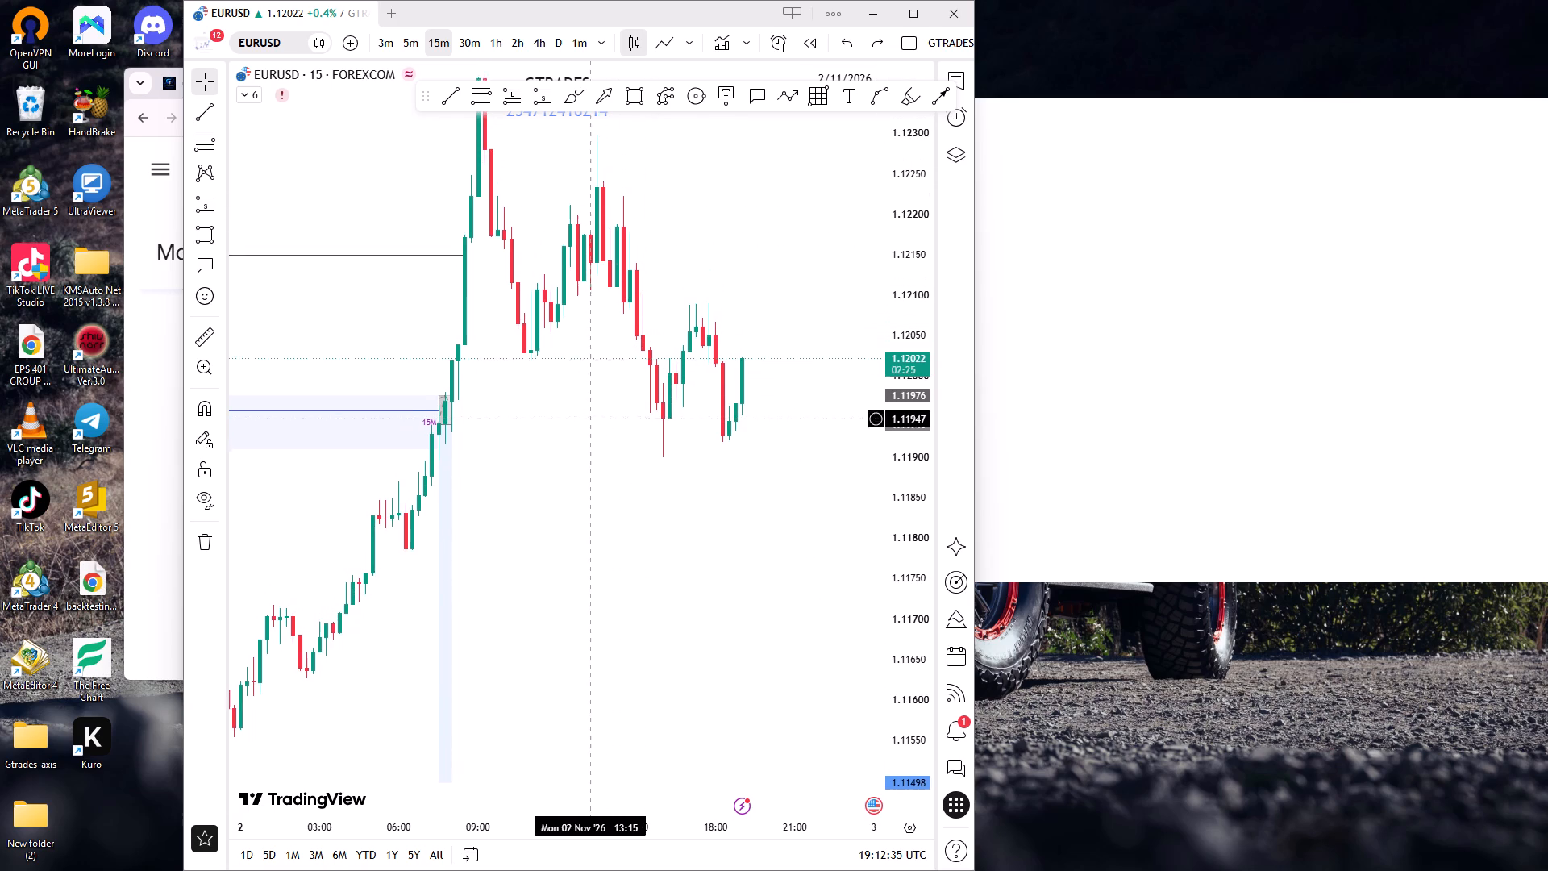
left_click_drag(588, 429, 586, 420)
left_click(793, 93)
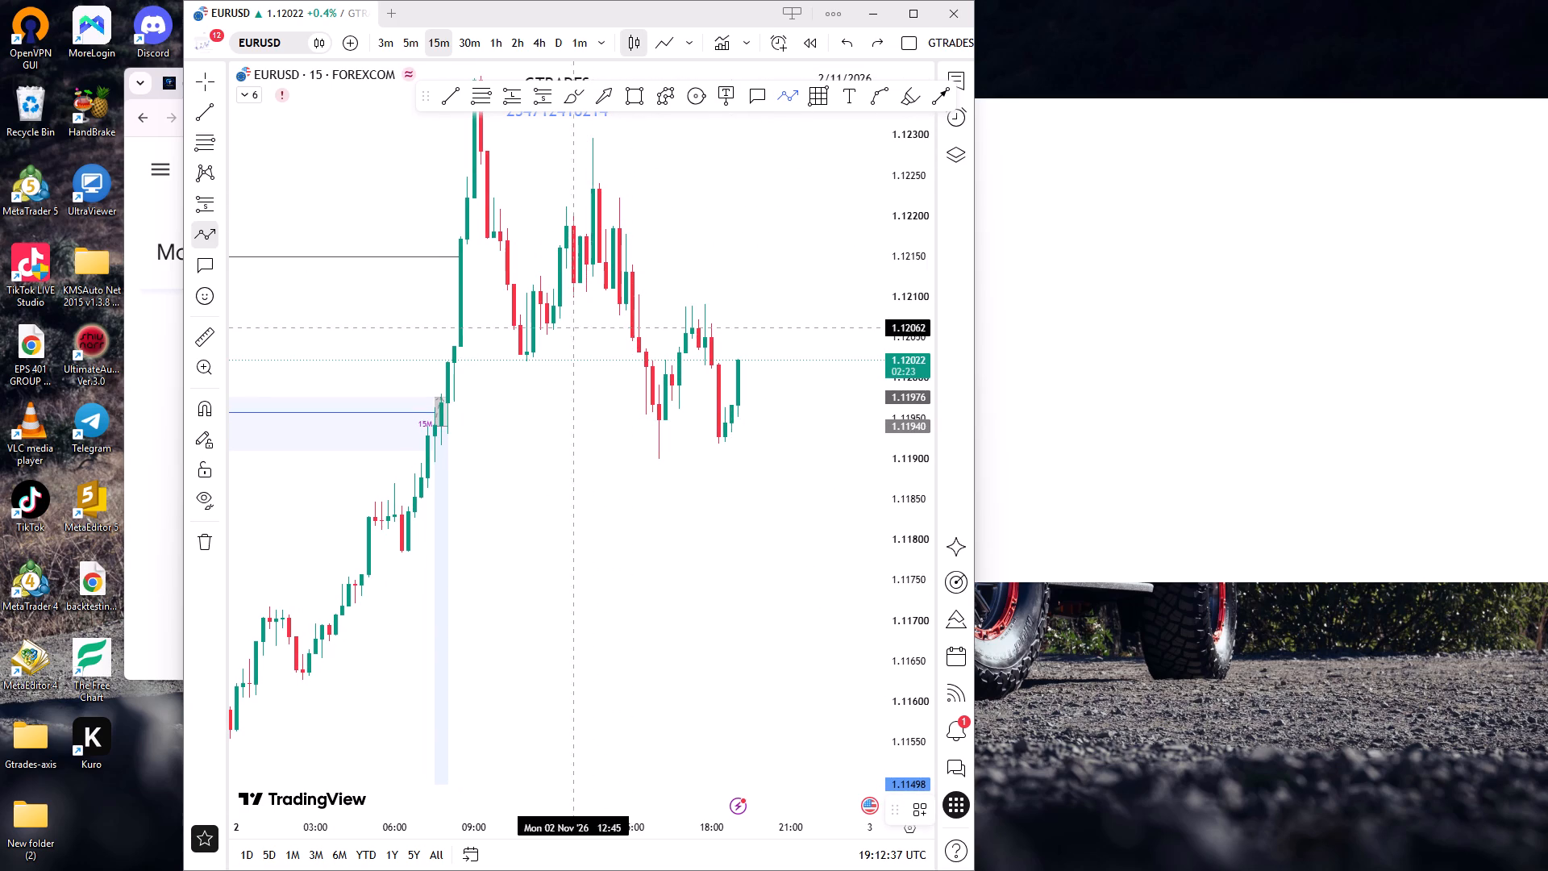
left_click(526, 361)
left_click(596, 137)
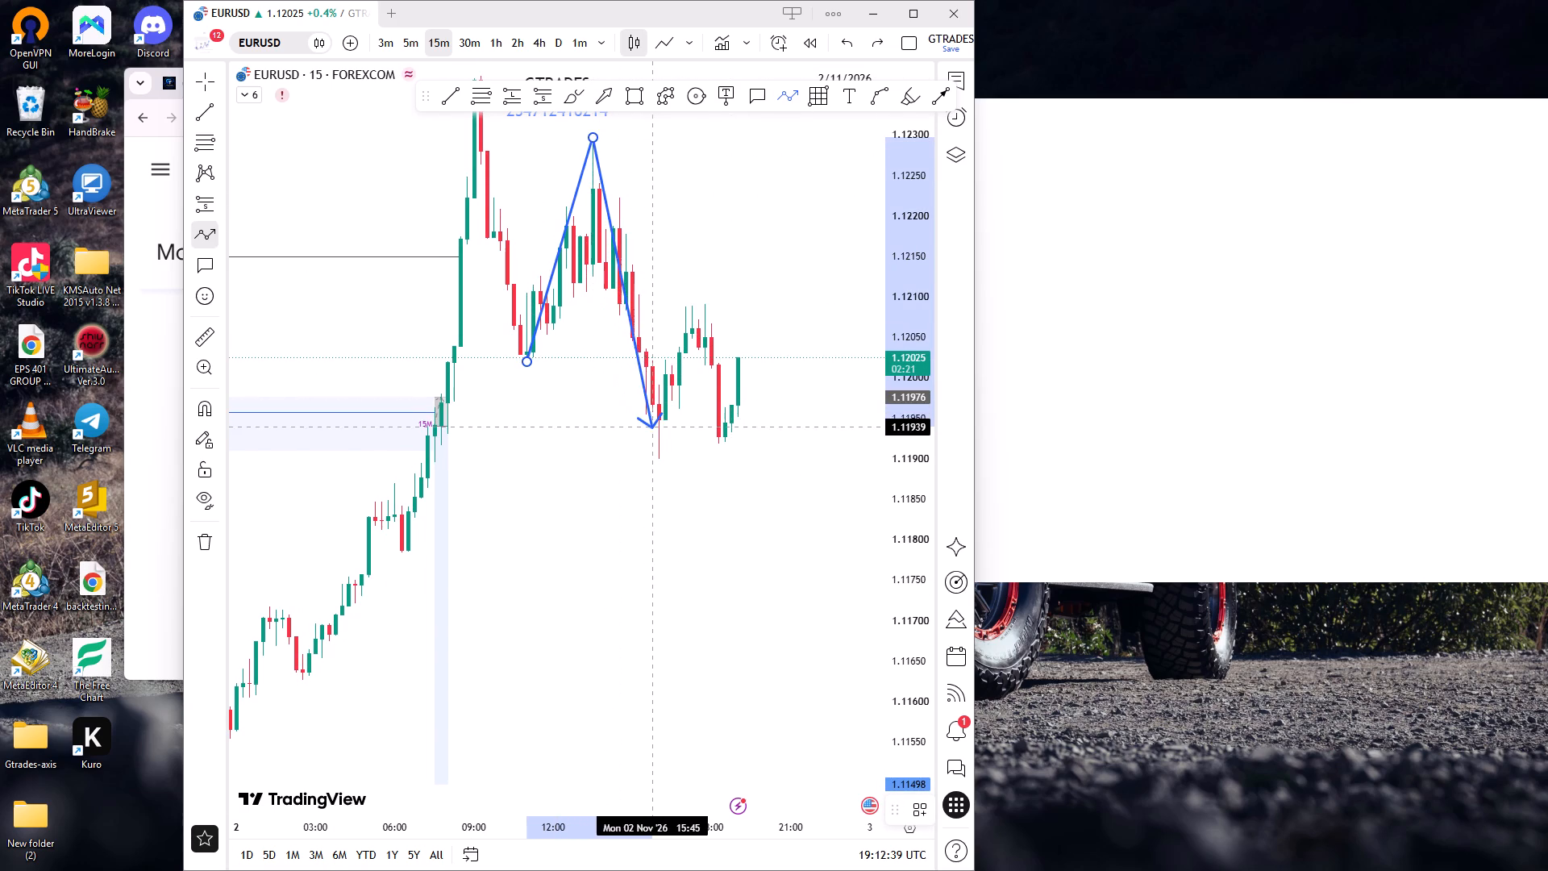
left_click(659, 444)
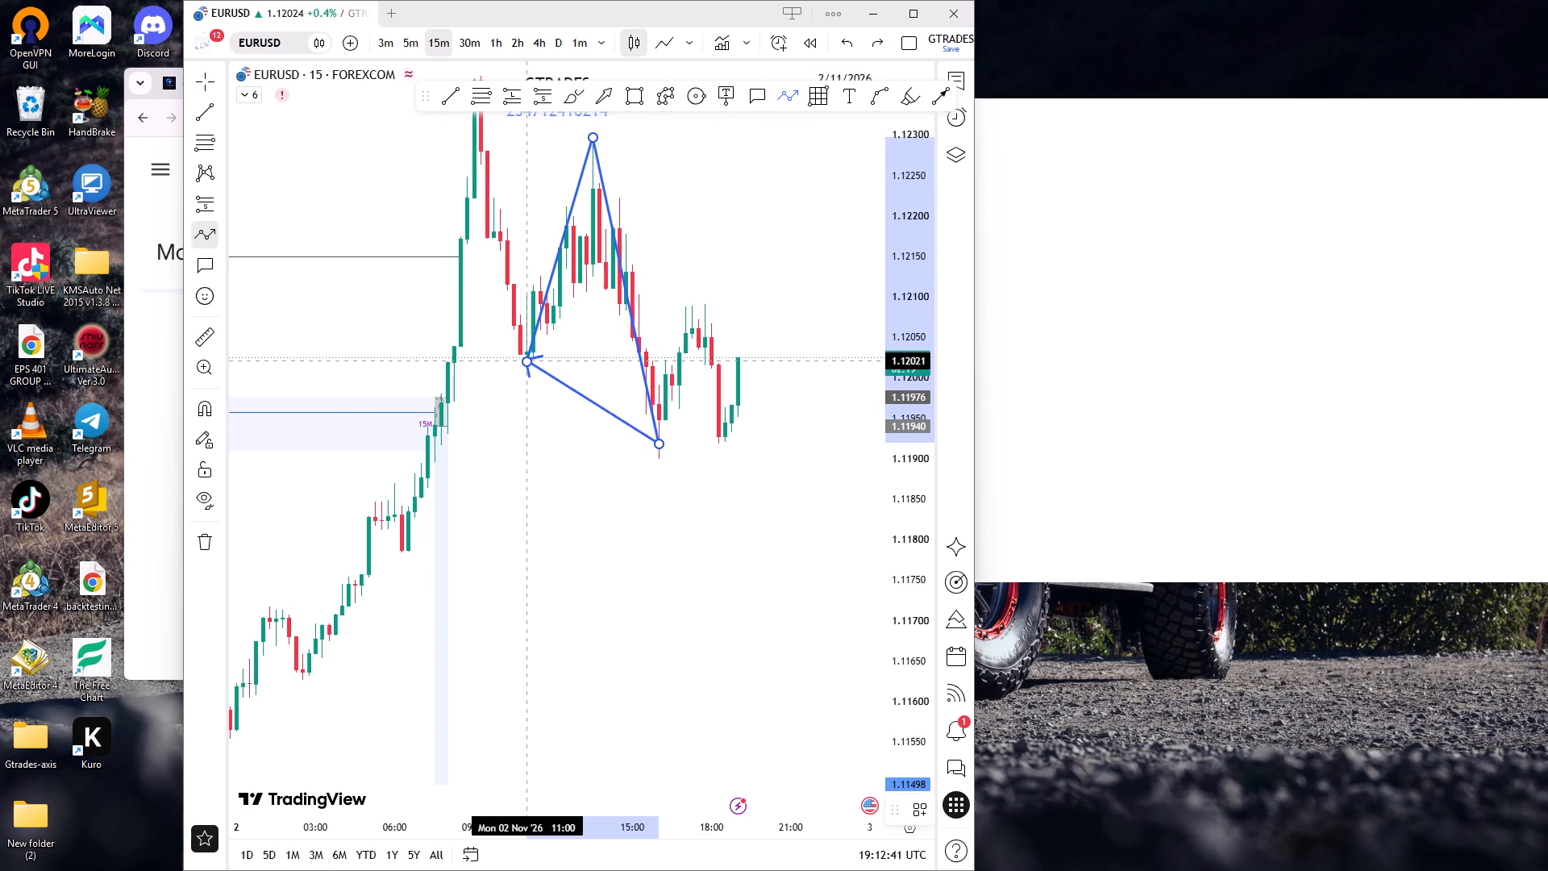
left_click(693, 303)
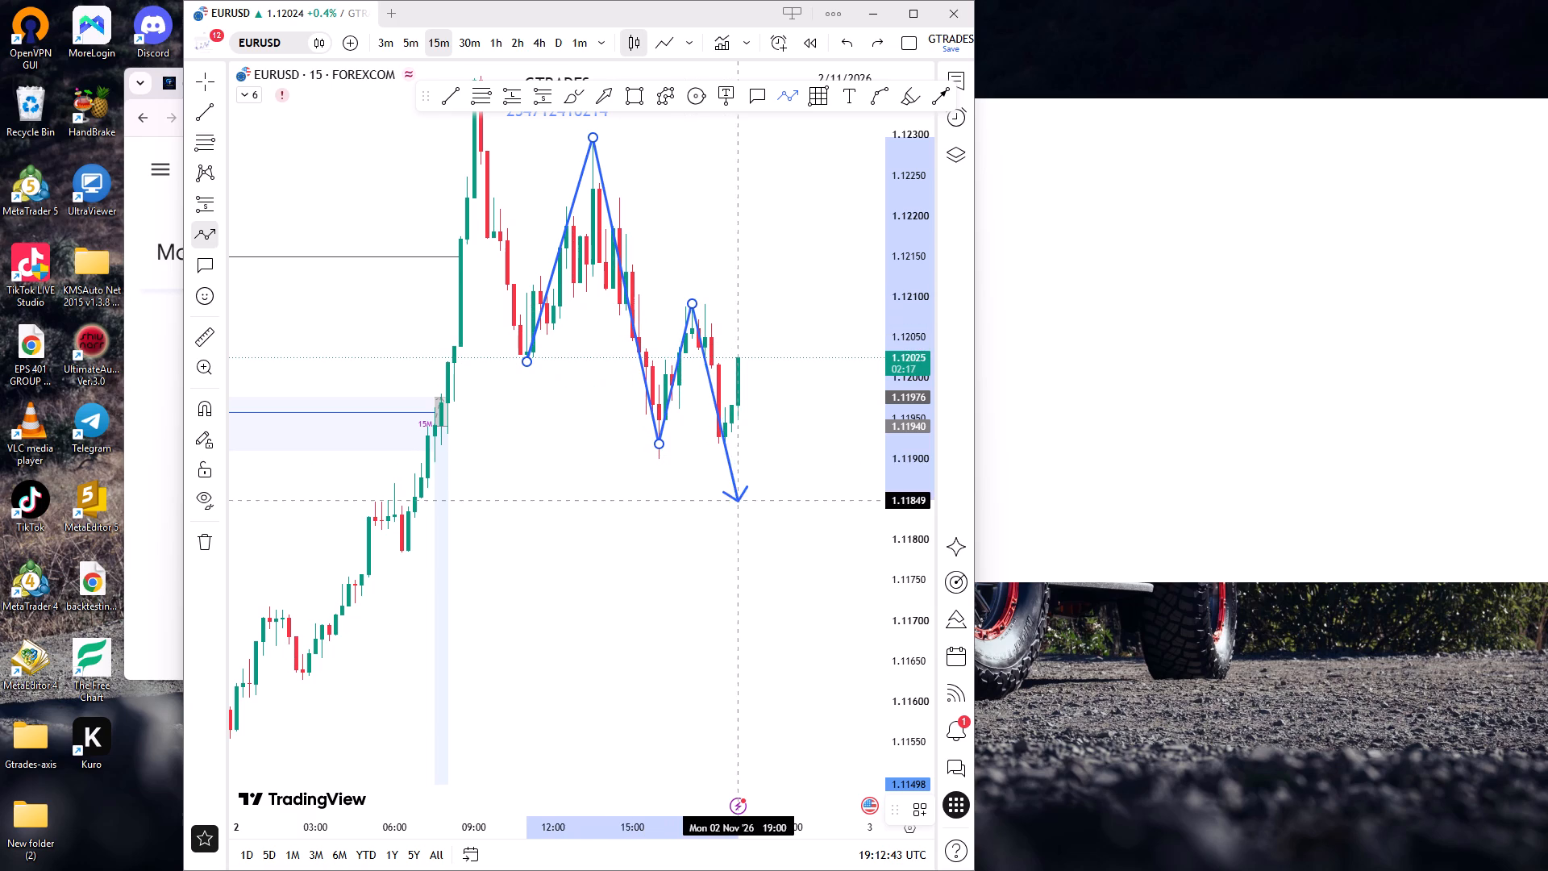
left_click(743, 544)
left_click(764, 351)
double_click(816, 675)
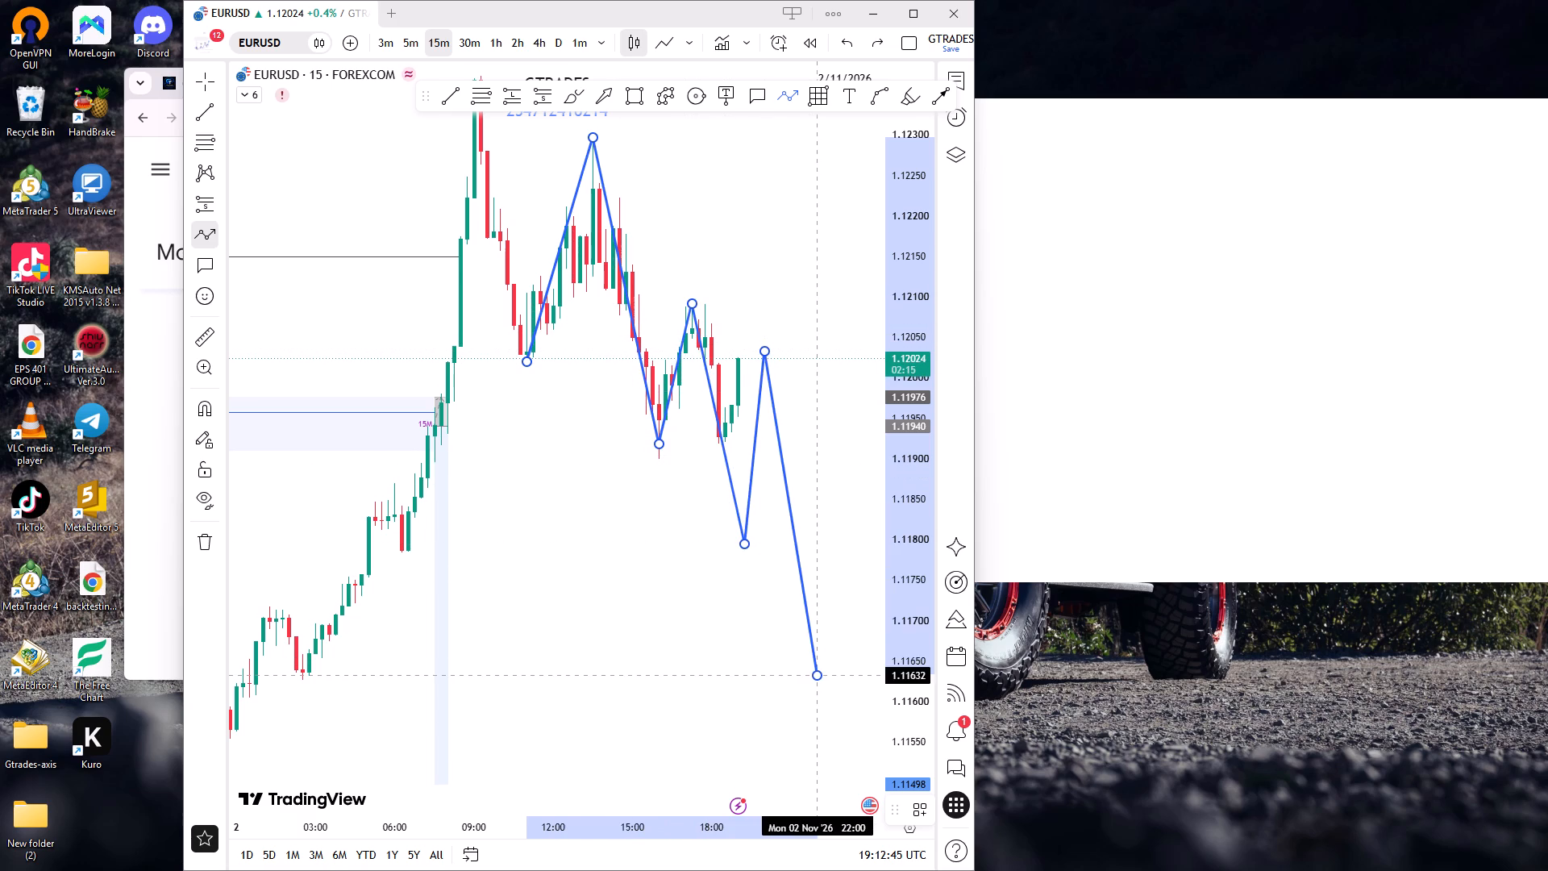
left_click(705, 707)
Draw a second path from the first path's end, up to about 1.11760, down to about 1.11580, ending at 1.12108, Tue 03 Nov 05:45.
left_click_drag(705, 707, 734, 544)
left_click(735, 540)
left_click_drag(913, 461, 854, 637)
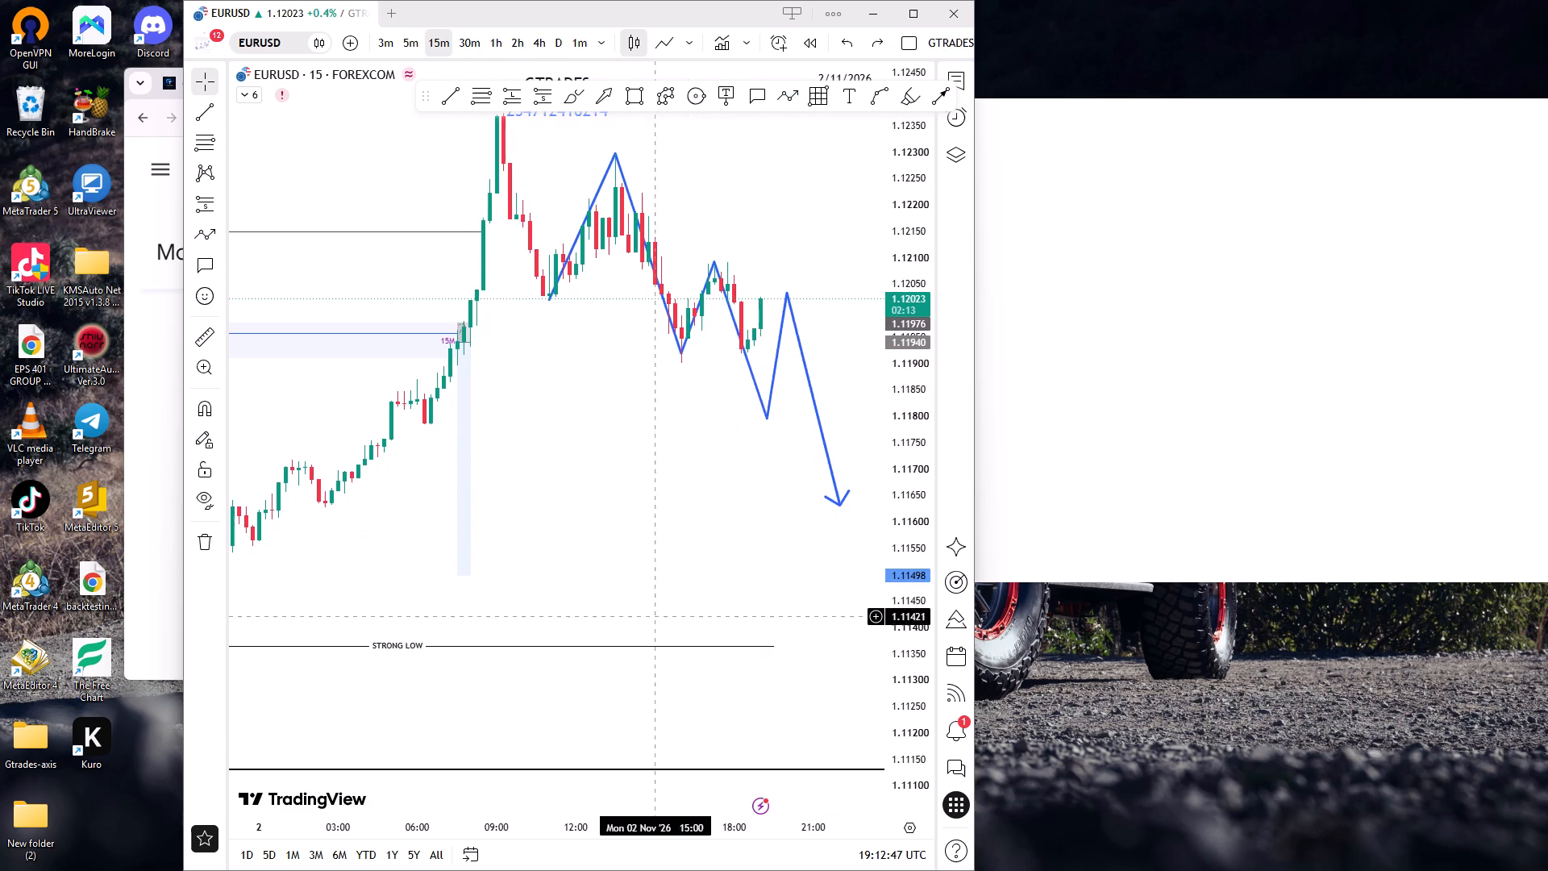
scroll(651, 614, "down", 4, "ctrl")
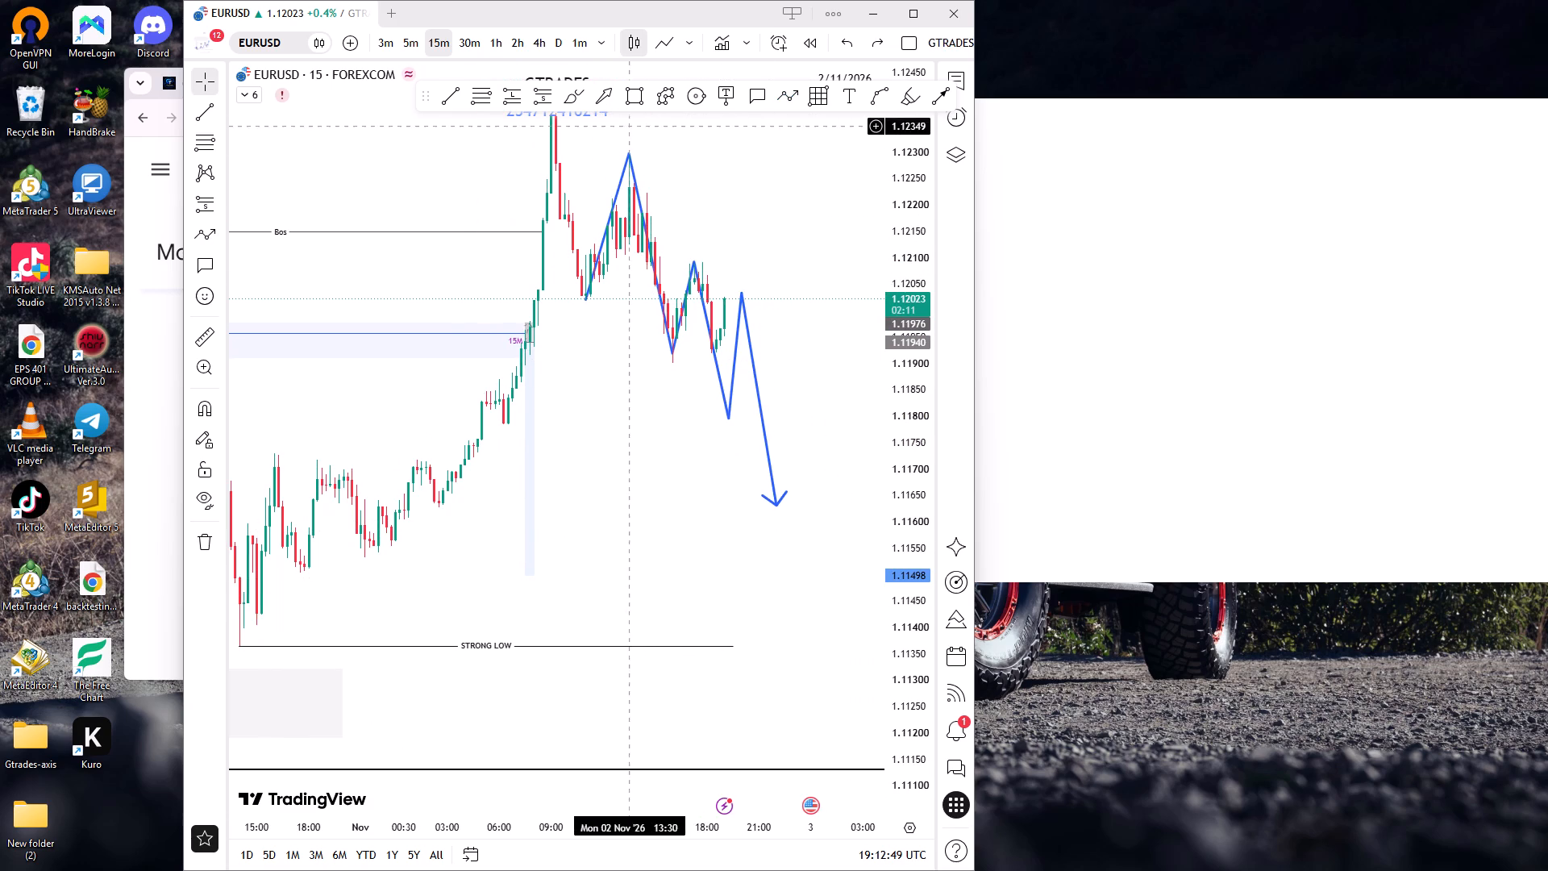
left_click_drag(801, 328, 593, 294)
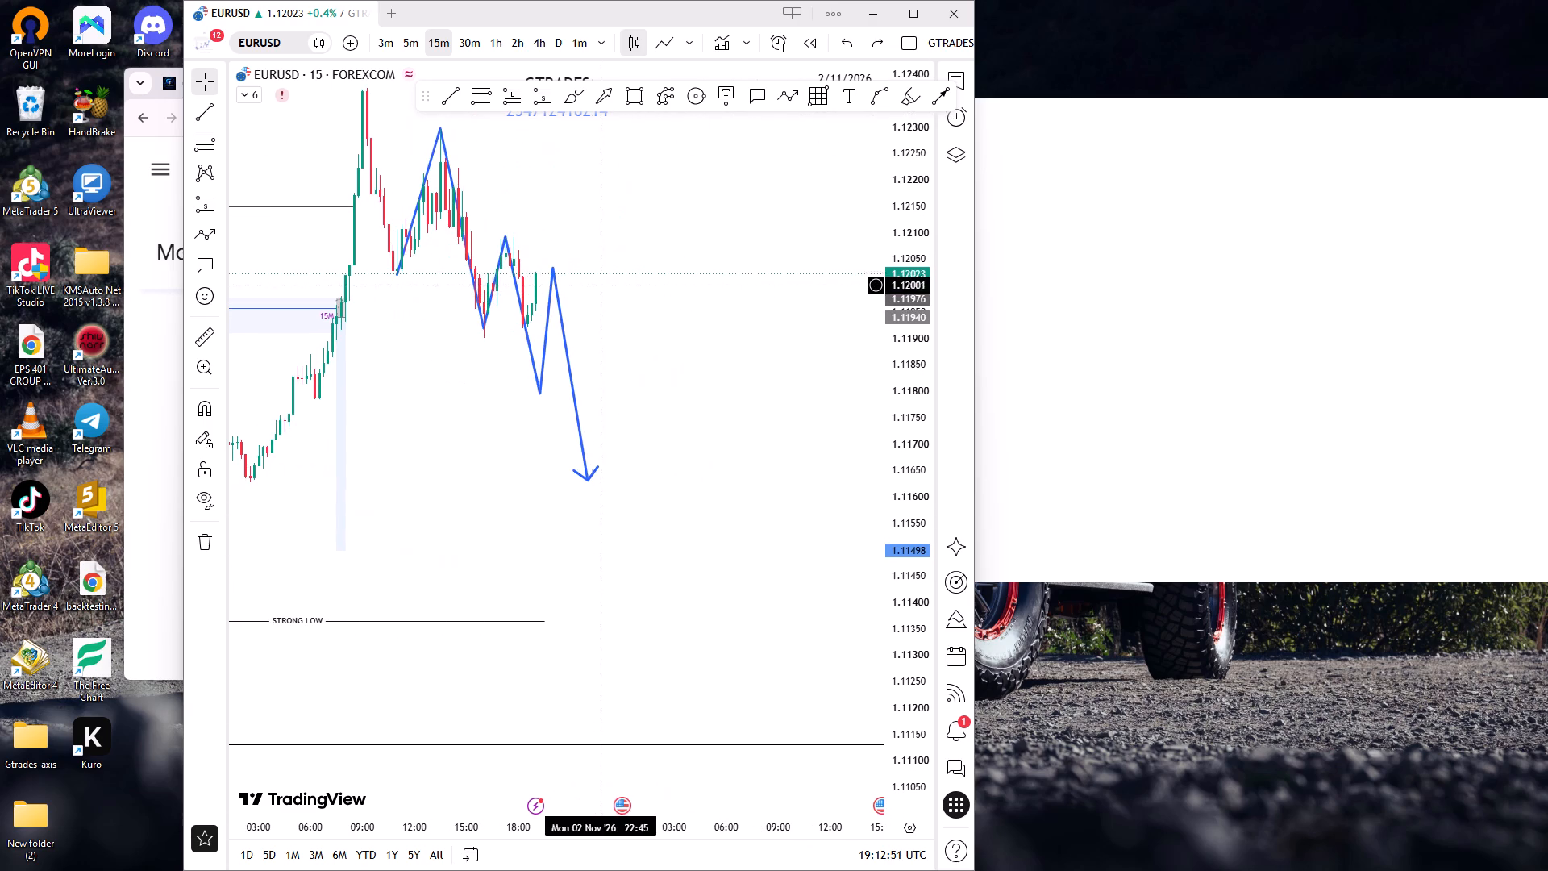
left_click(797, 91)
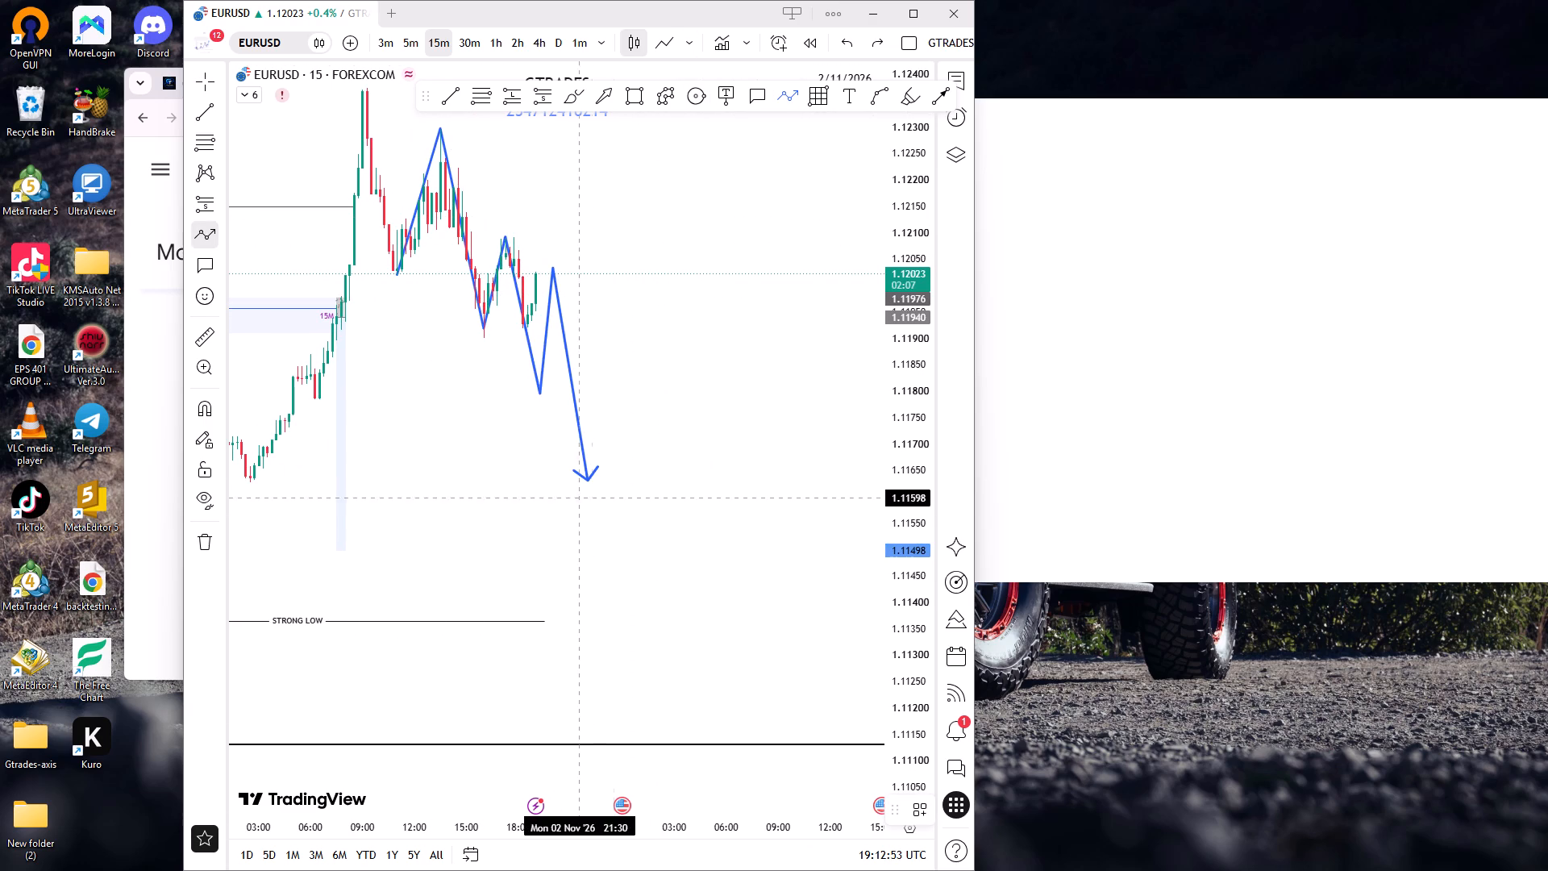
left_click(580, 473)
left_click(627, 411)
left_click(650, 506)
double_click(721, 228)
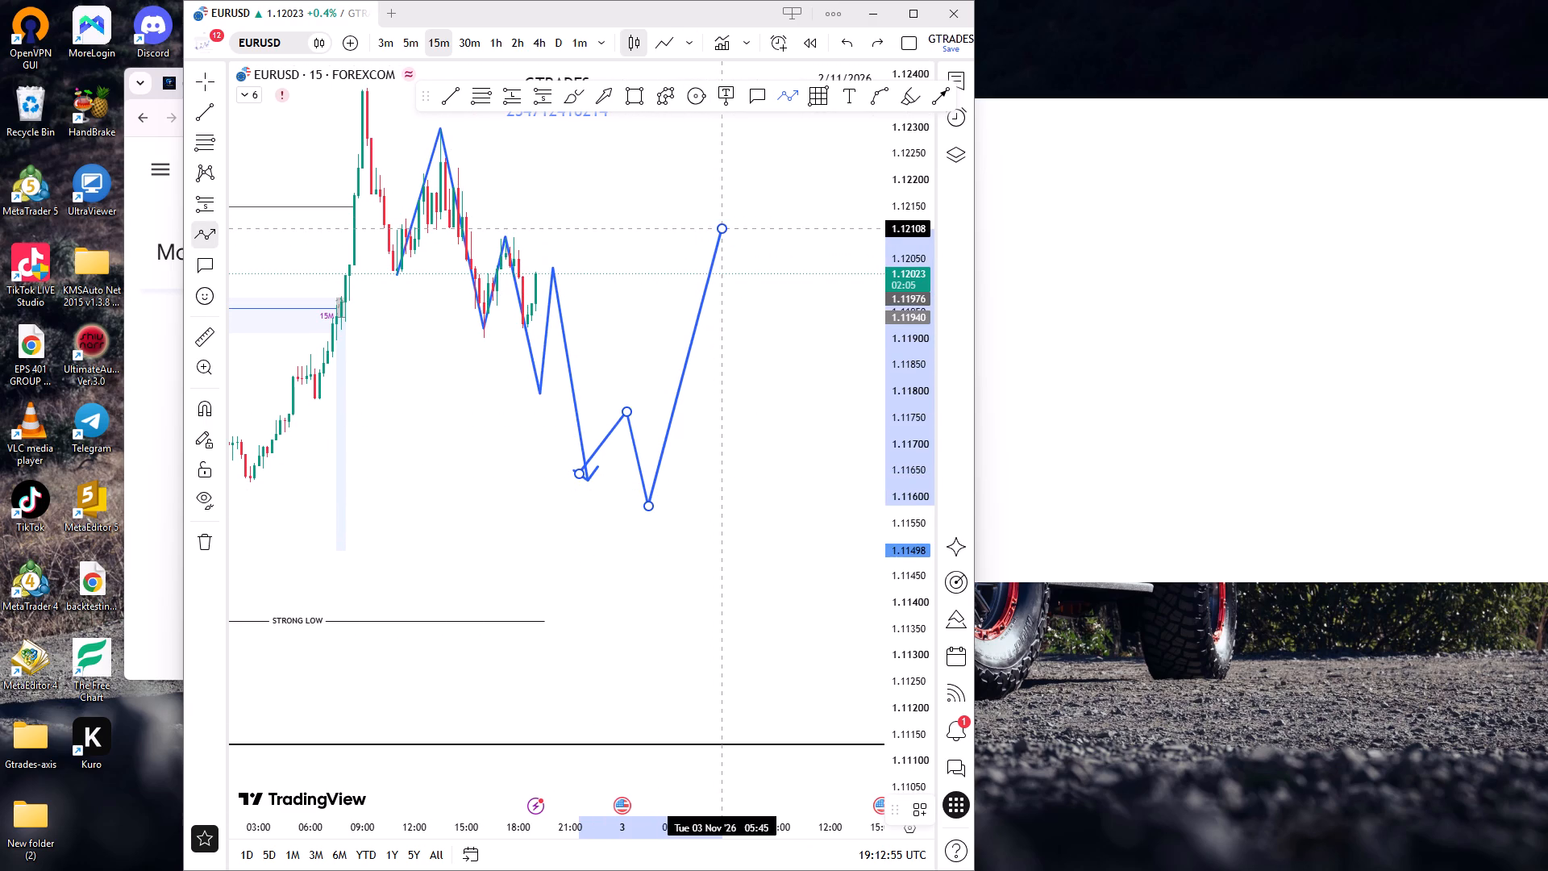
left_click(754, 414)
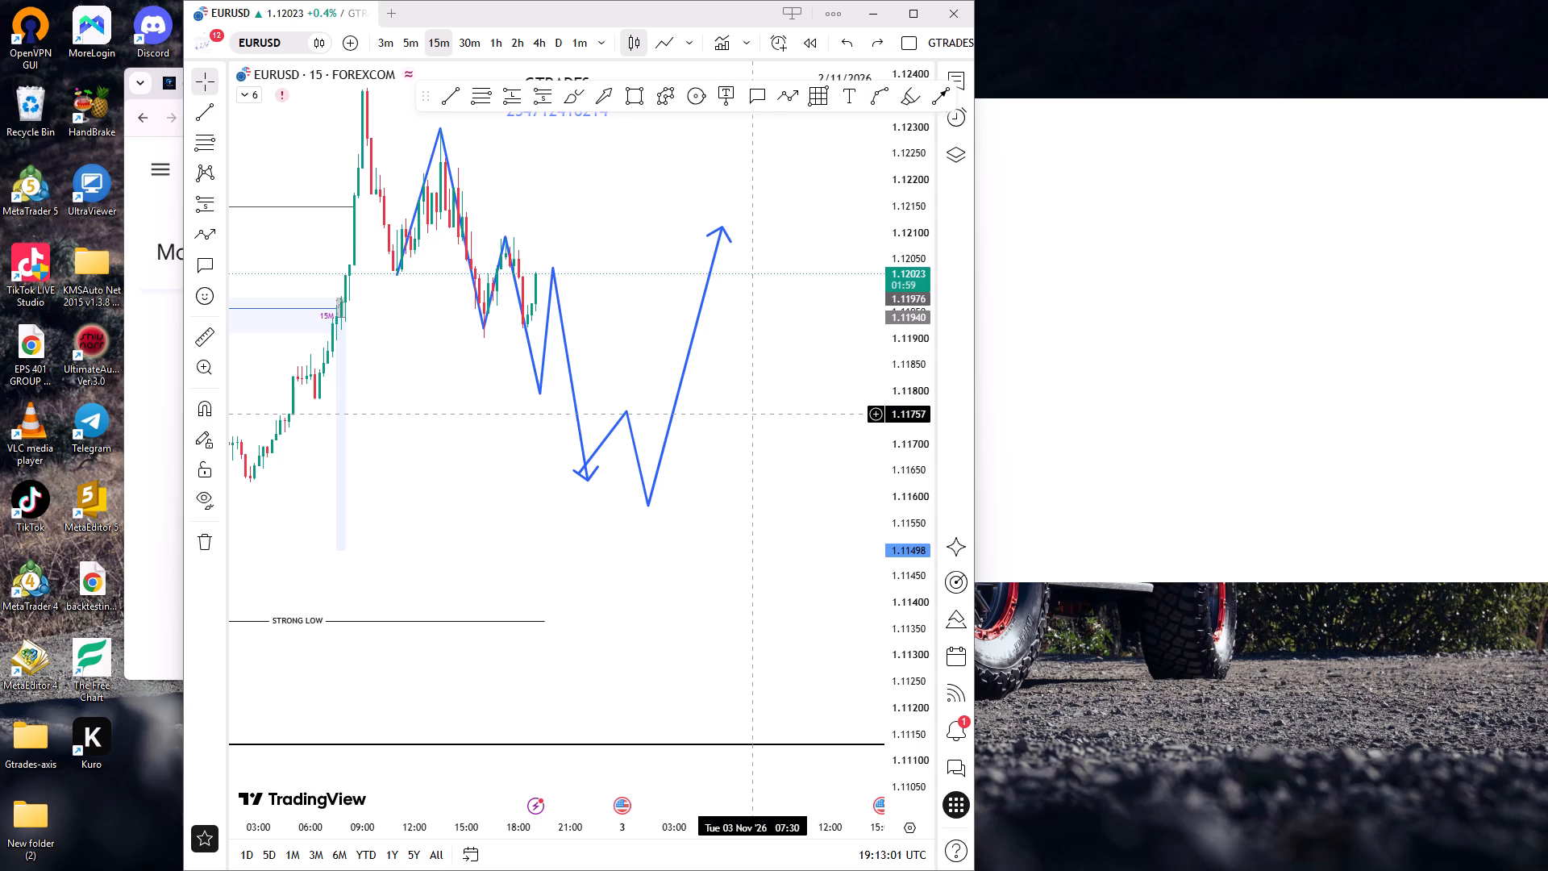
Switch to the XAUUSD chart on the 4-hour timeframe and reset the chart view.
key("Up")
key("Up")
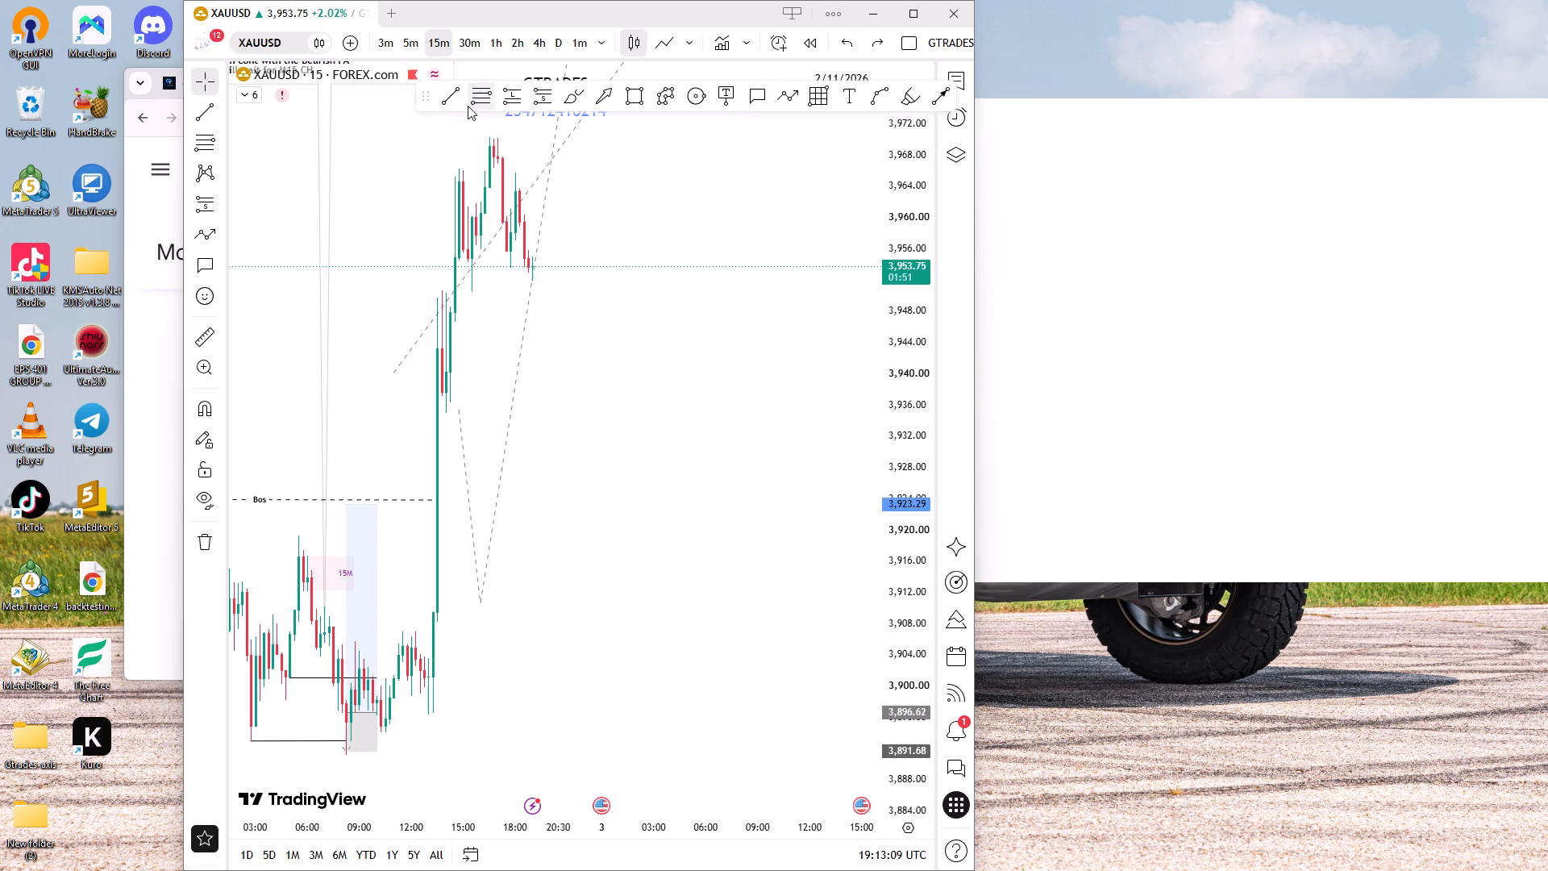
left_click(546, 40)
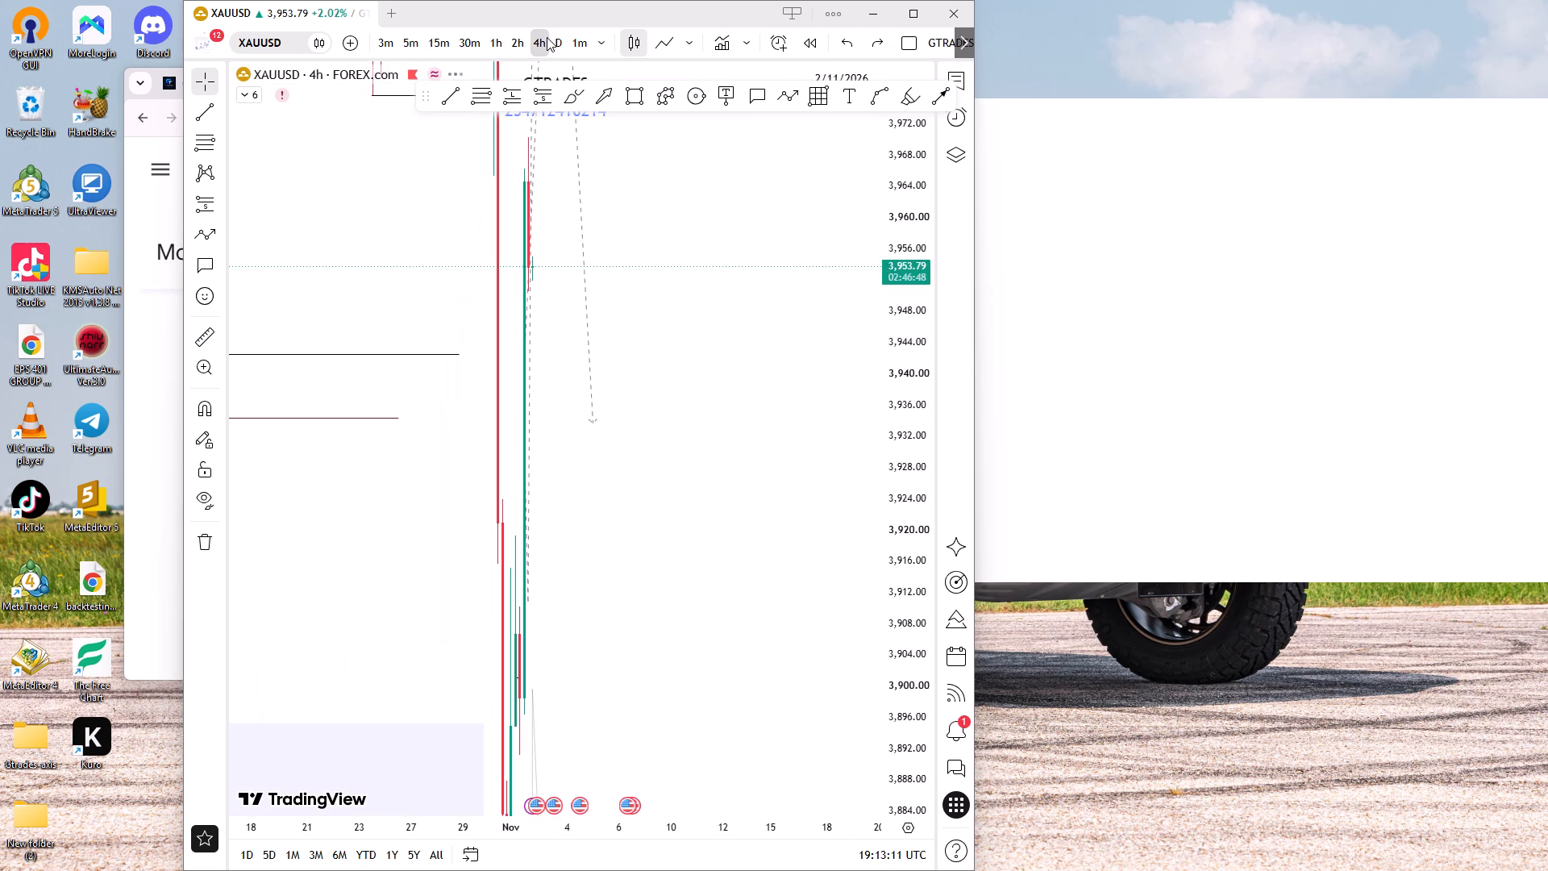
right_click(777, 408)
left_click(780, 427)
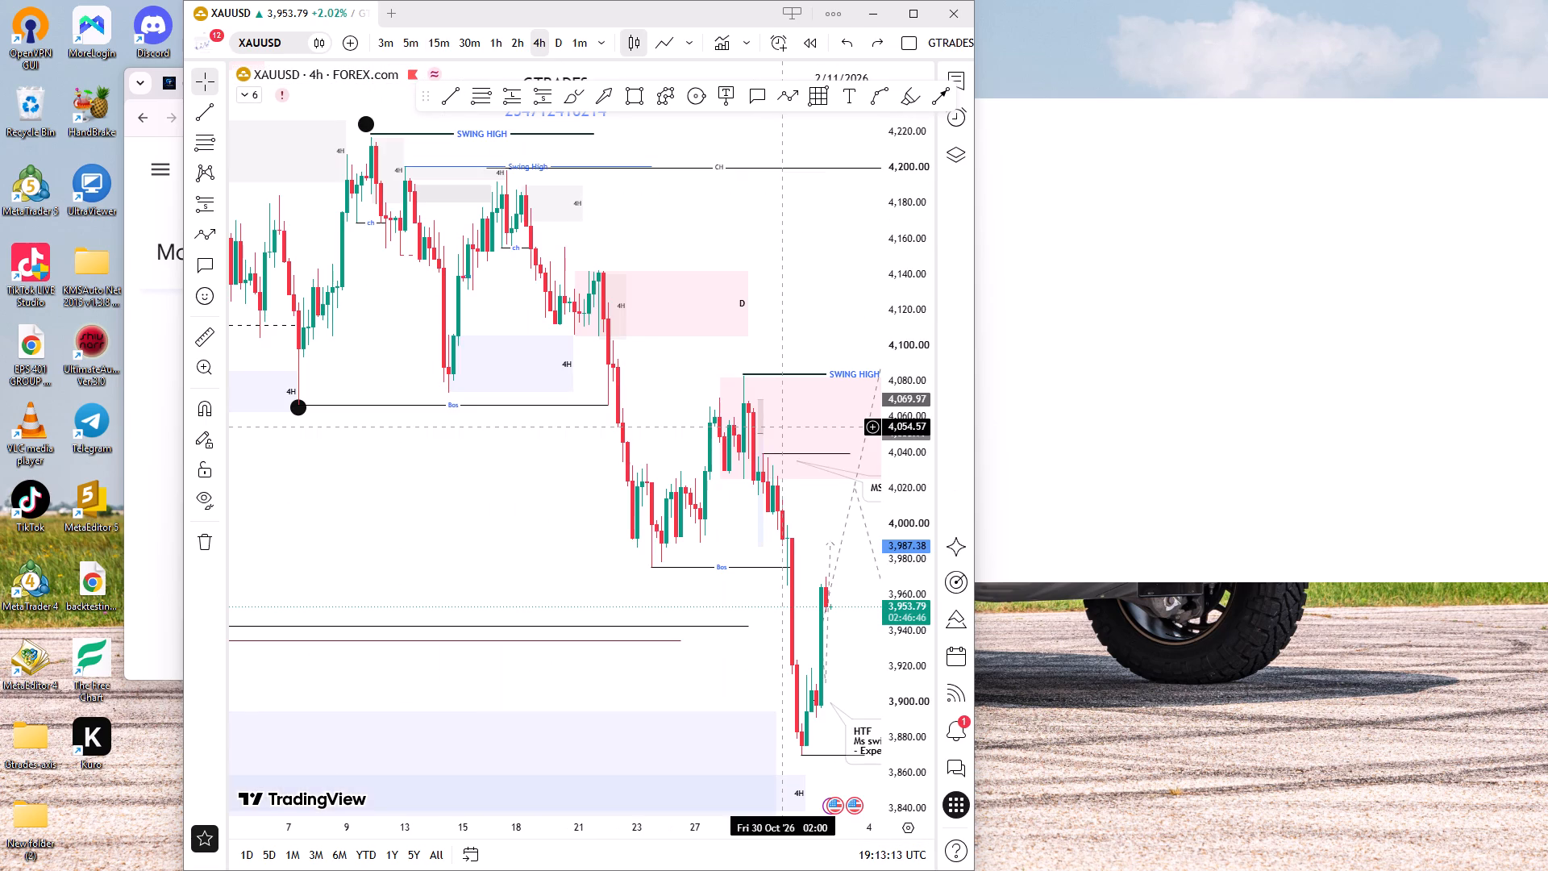
Delete the two dashed projection paths at the latest candles: the one ending near 3,985 and the one peaking near 4,020.
scroll(710, 673, "up", 3)
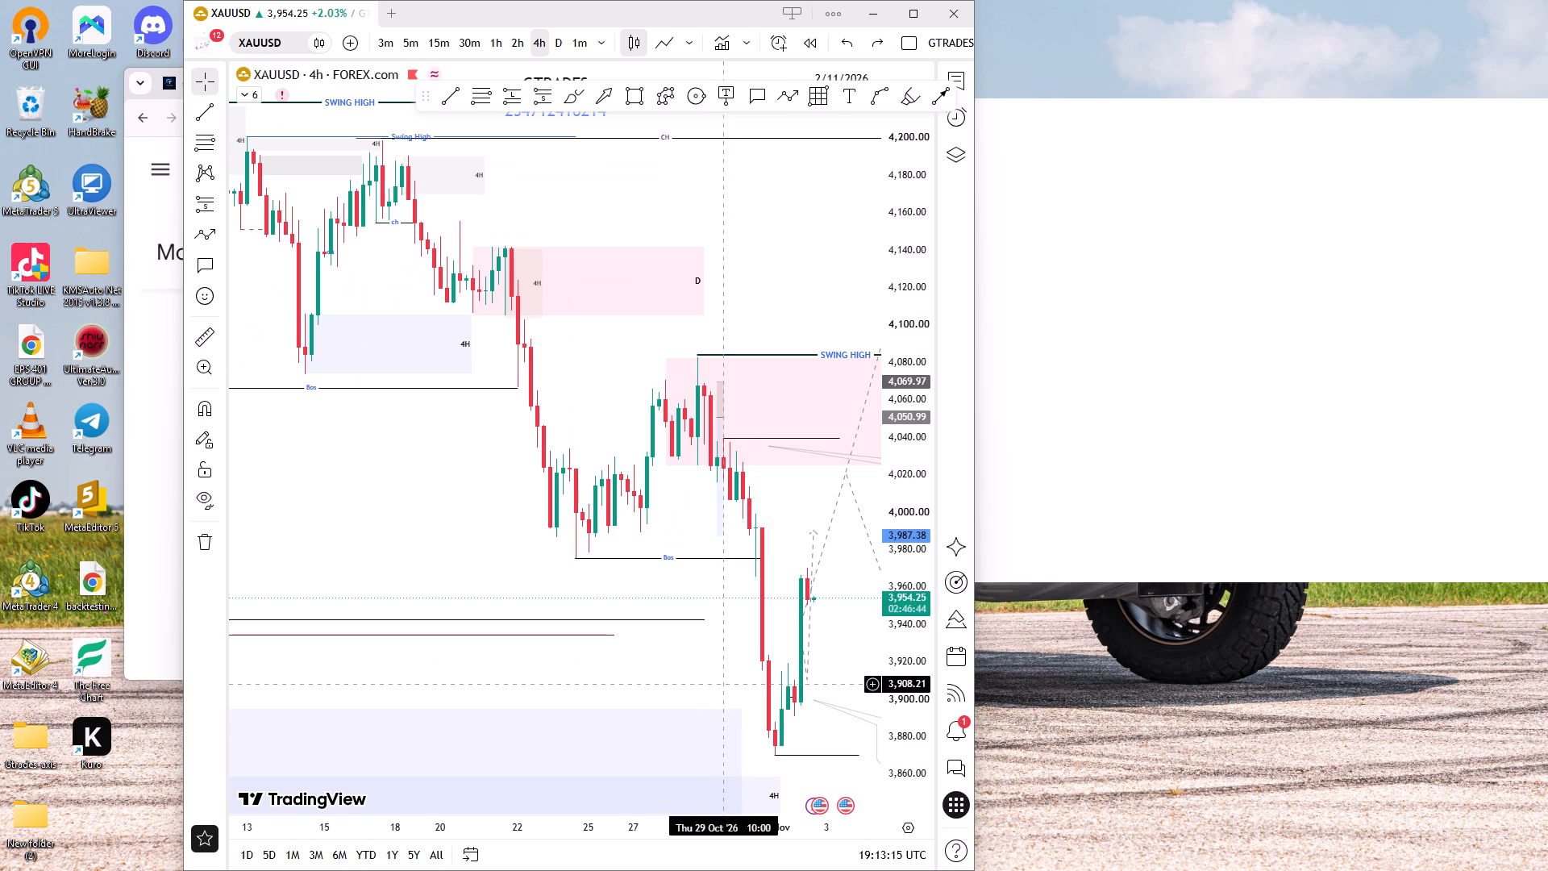
left_click_drag(713, 656, 429, 464)
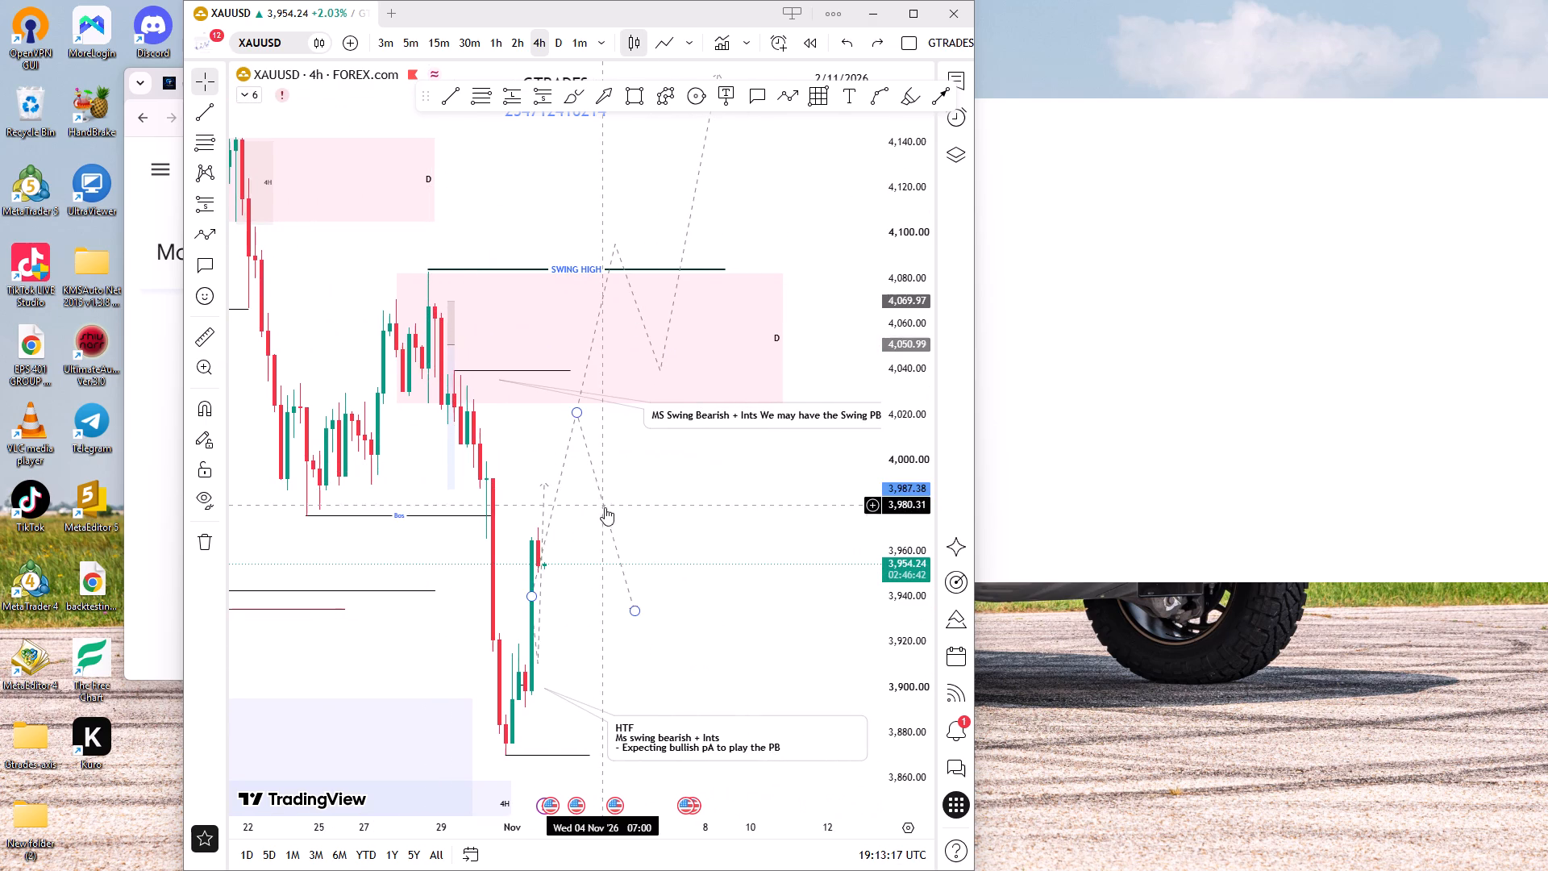
left_click(546, 494)
key("Delete")
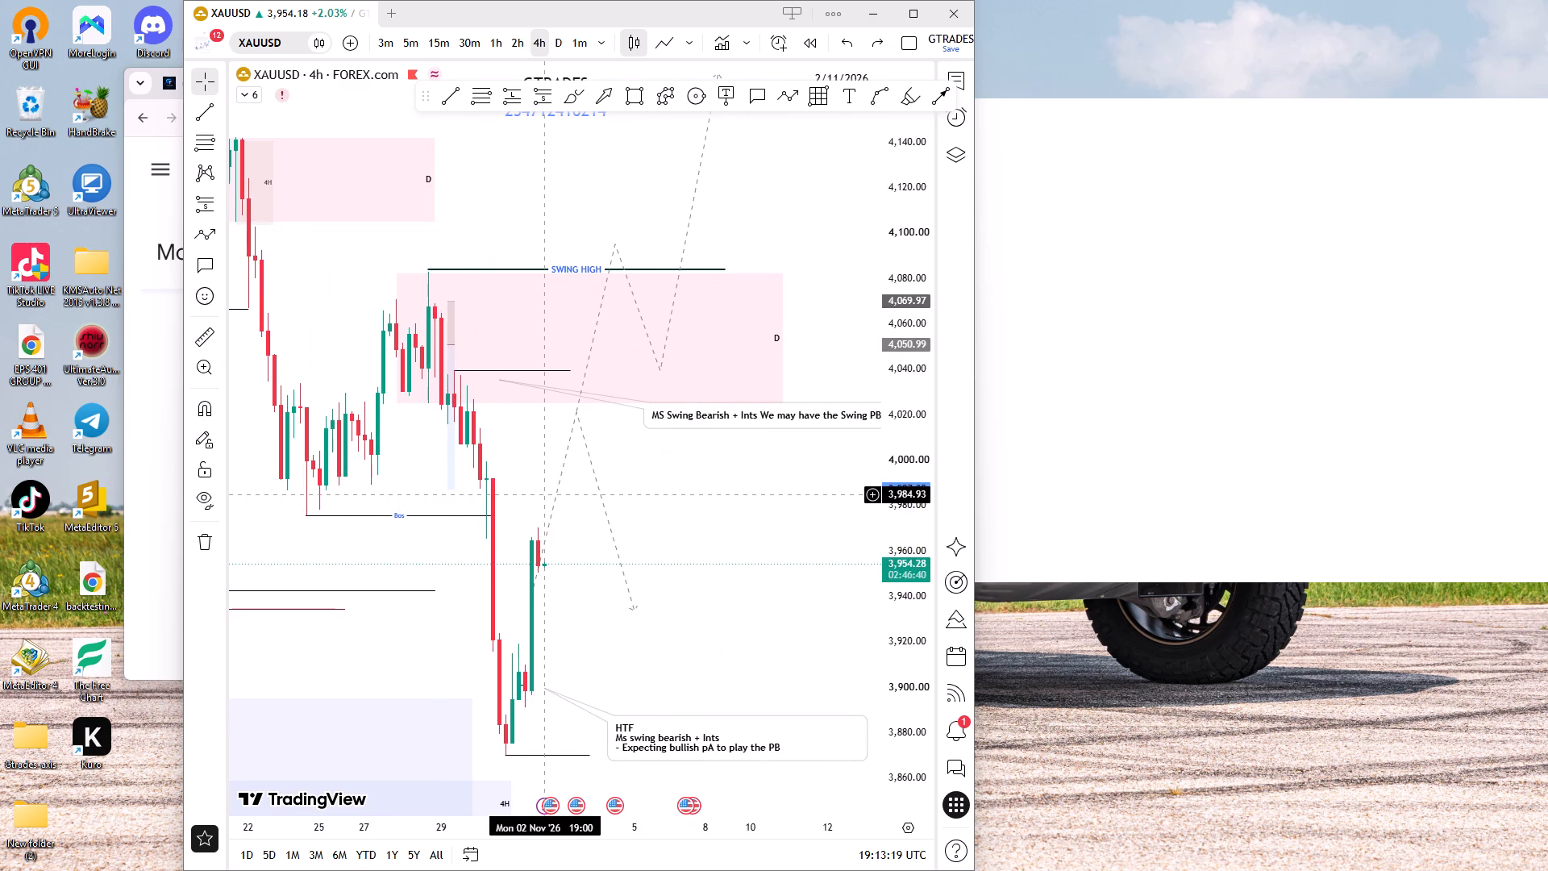
left_click(595, 481)
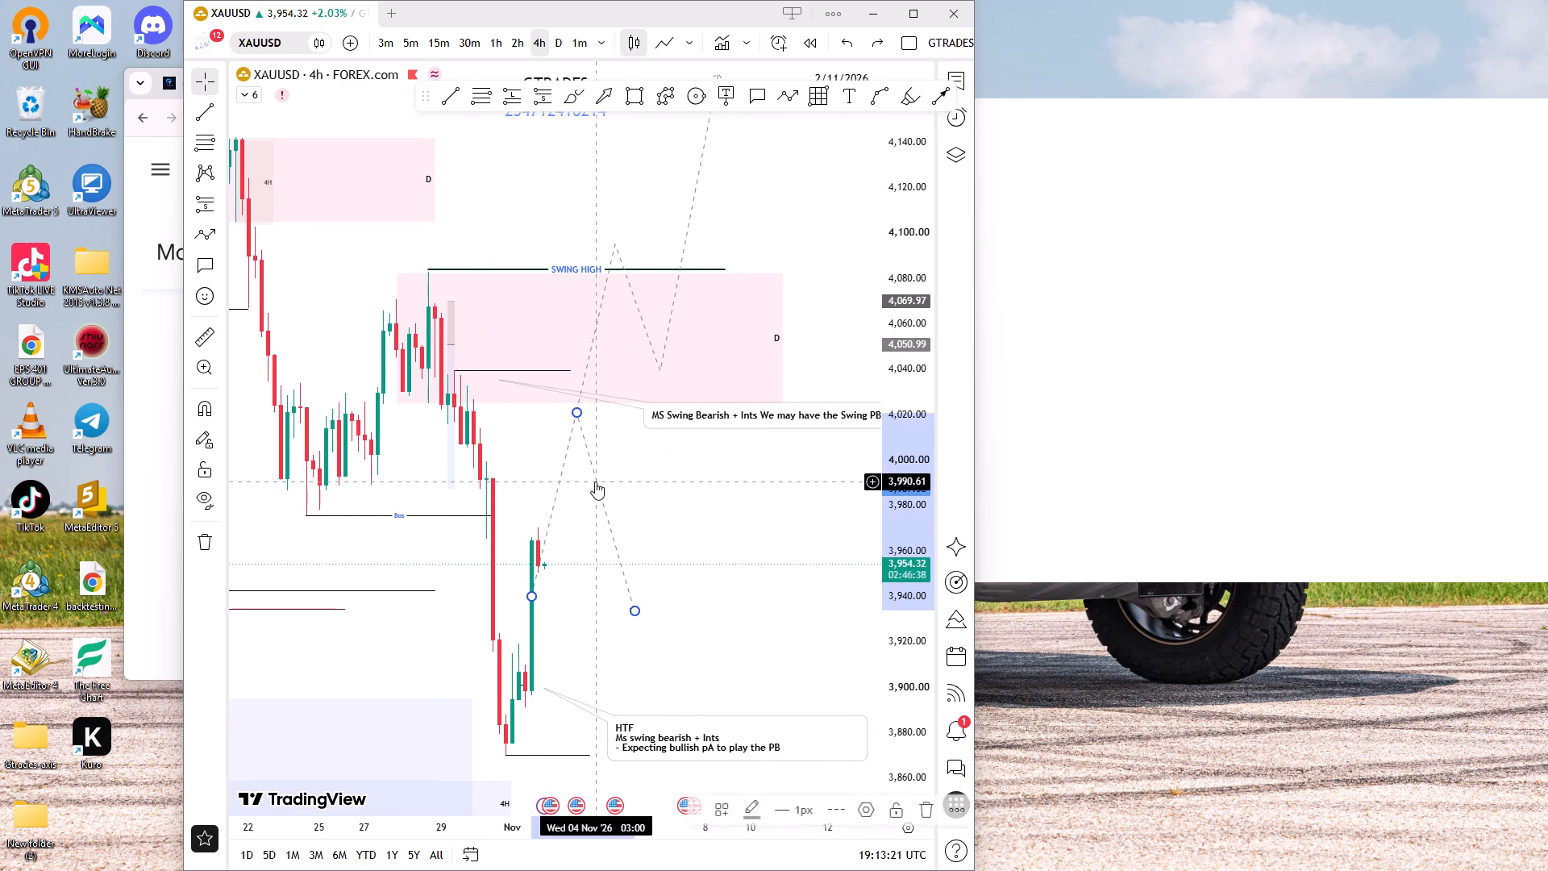
key("Delete")
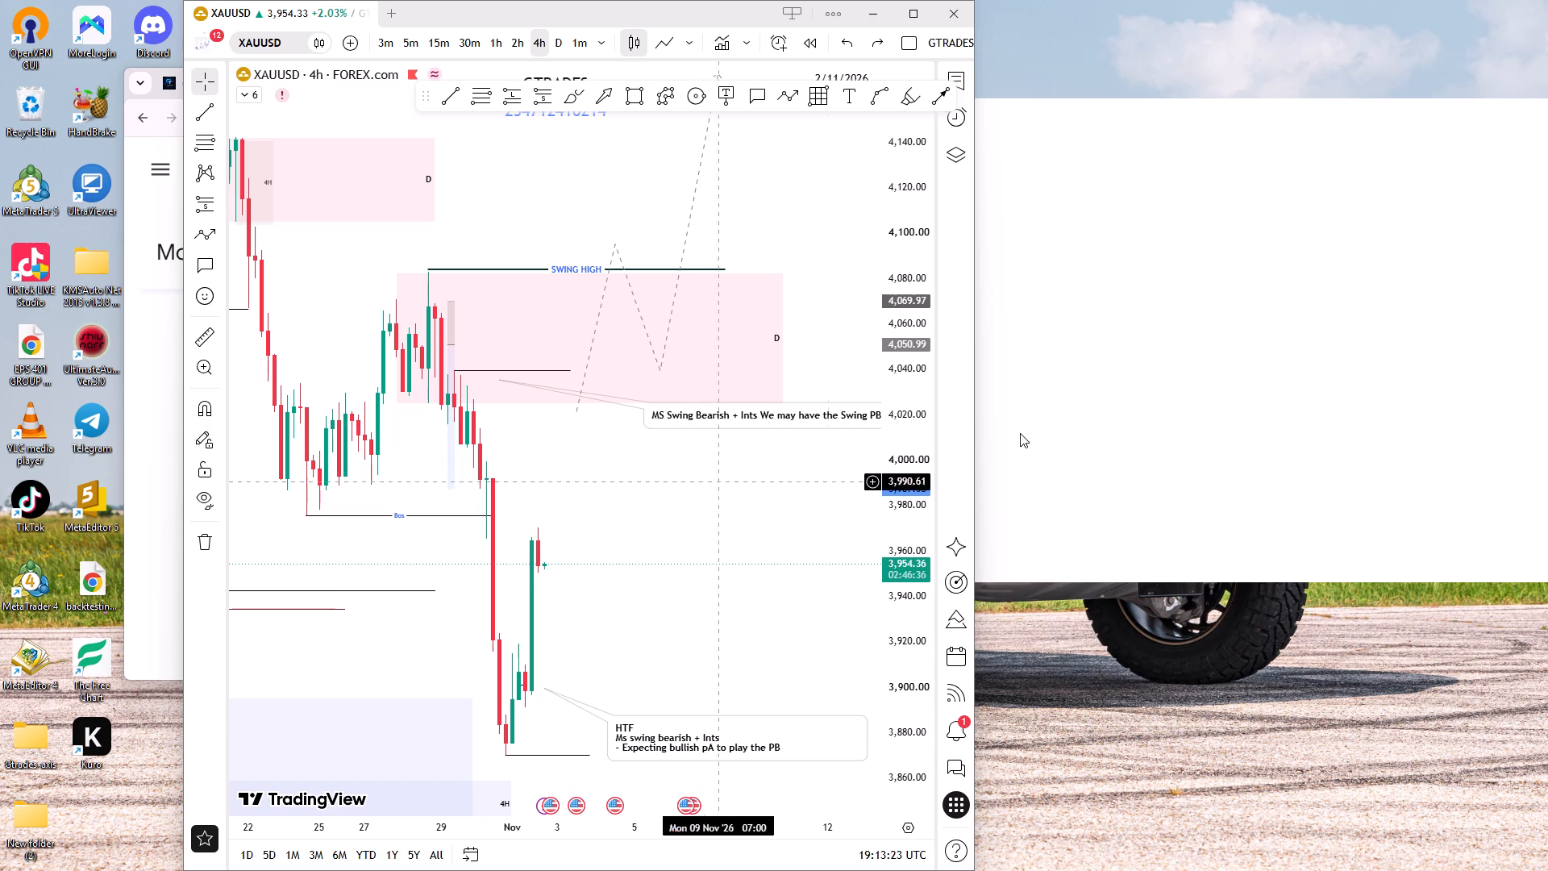
Move the HTF note's text box slightly up and closer to the latest candles.
left_click_drag(905, 342, 886, 506)
left_click(886, 512)
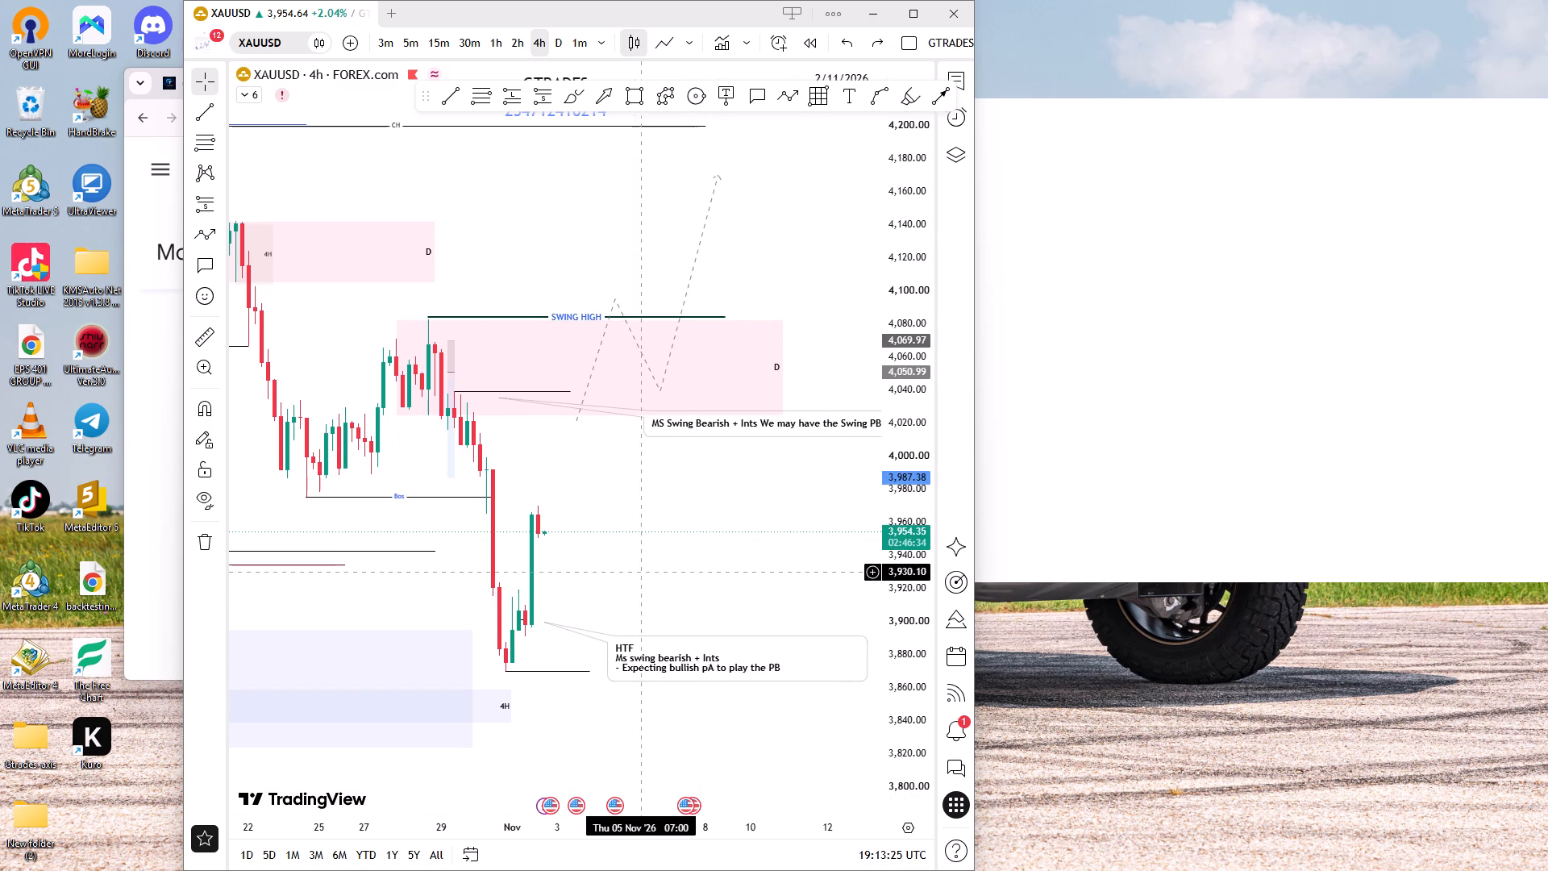
left_click_drag(640, 561, 776, 465)
scroll(778, 465, "up", 4, "ctrl")
left_click_drag(923, 604, 890, 422)
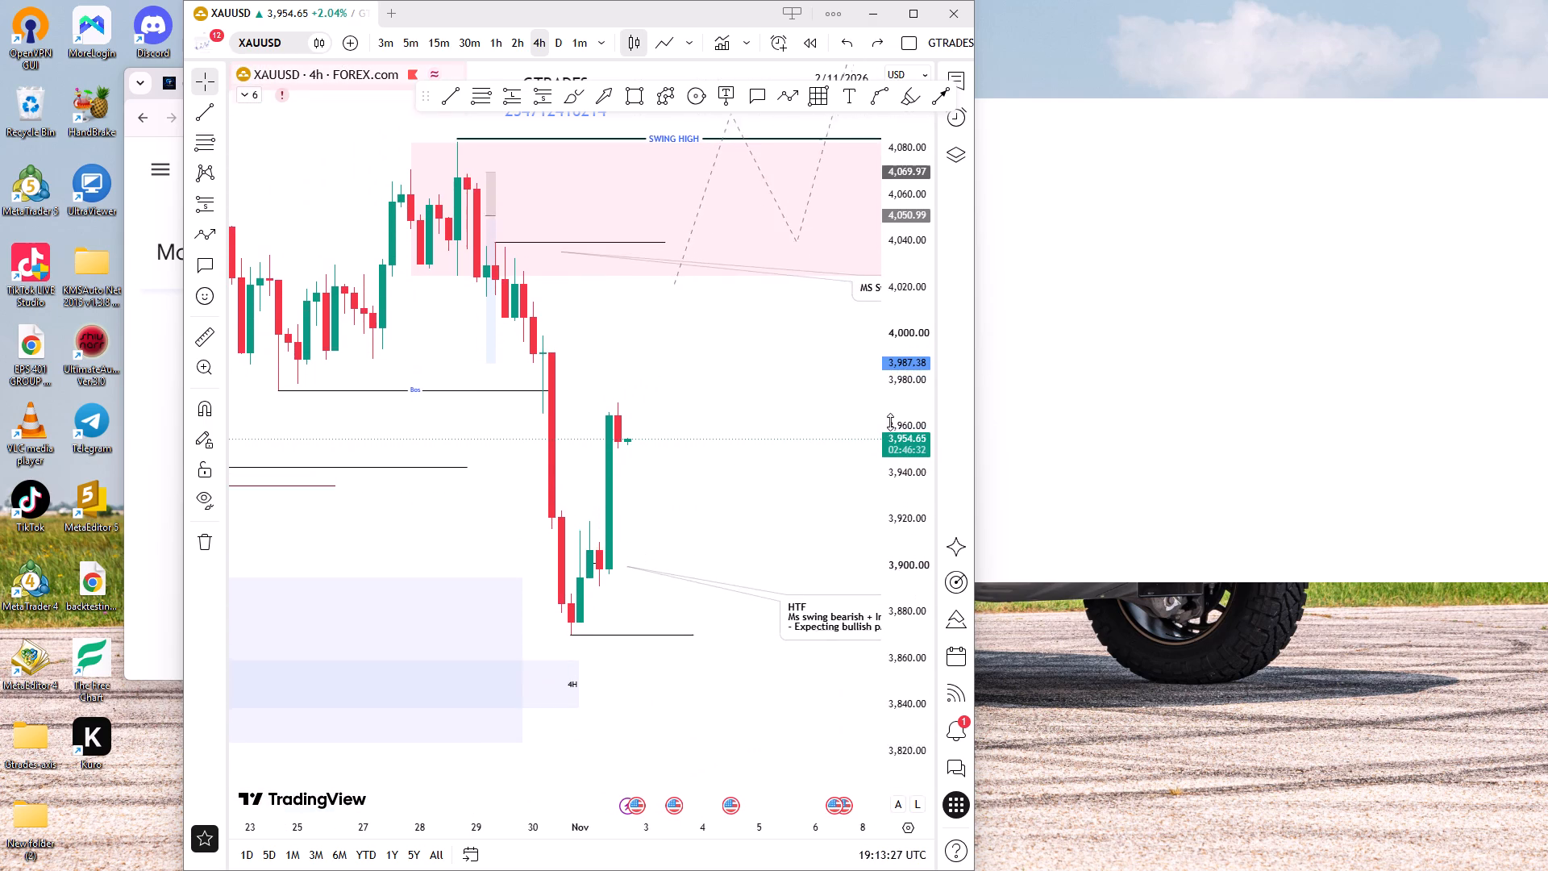
left_click_drag(890, 422, 846, 339)
left_click_drag(722, 531, 626, 419)
left_click_drag(625, 418, 611, 410)
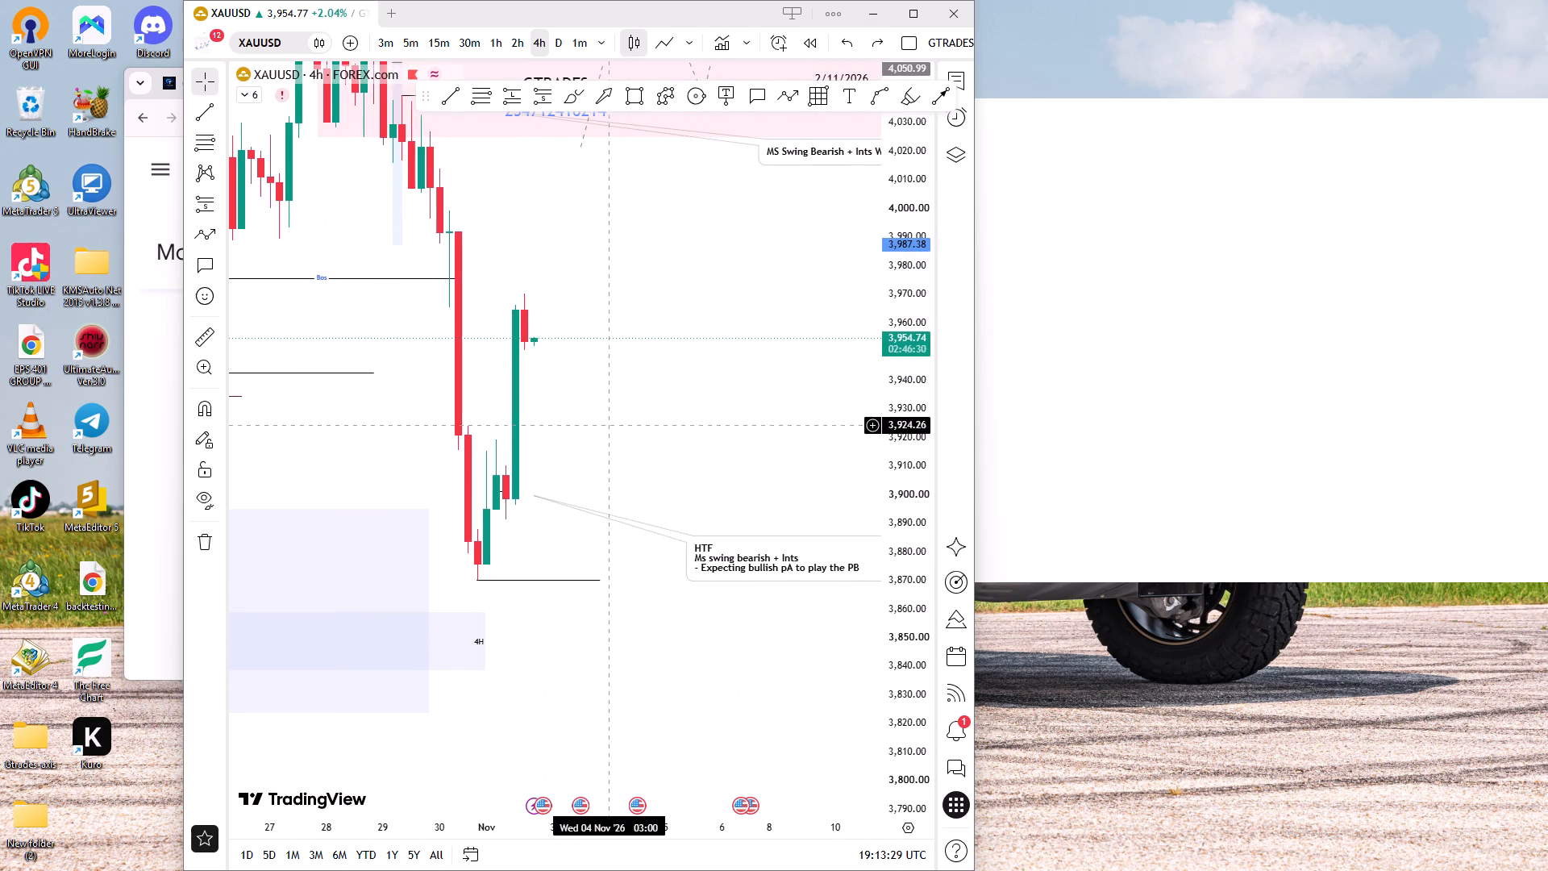
left_click_drag(758, 570, 717, 539)
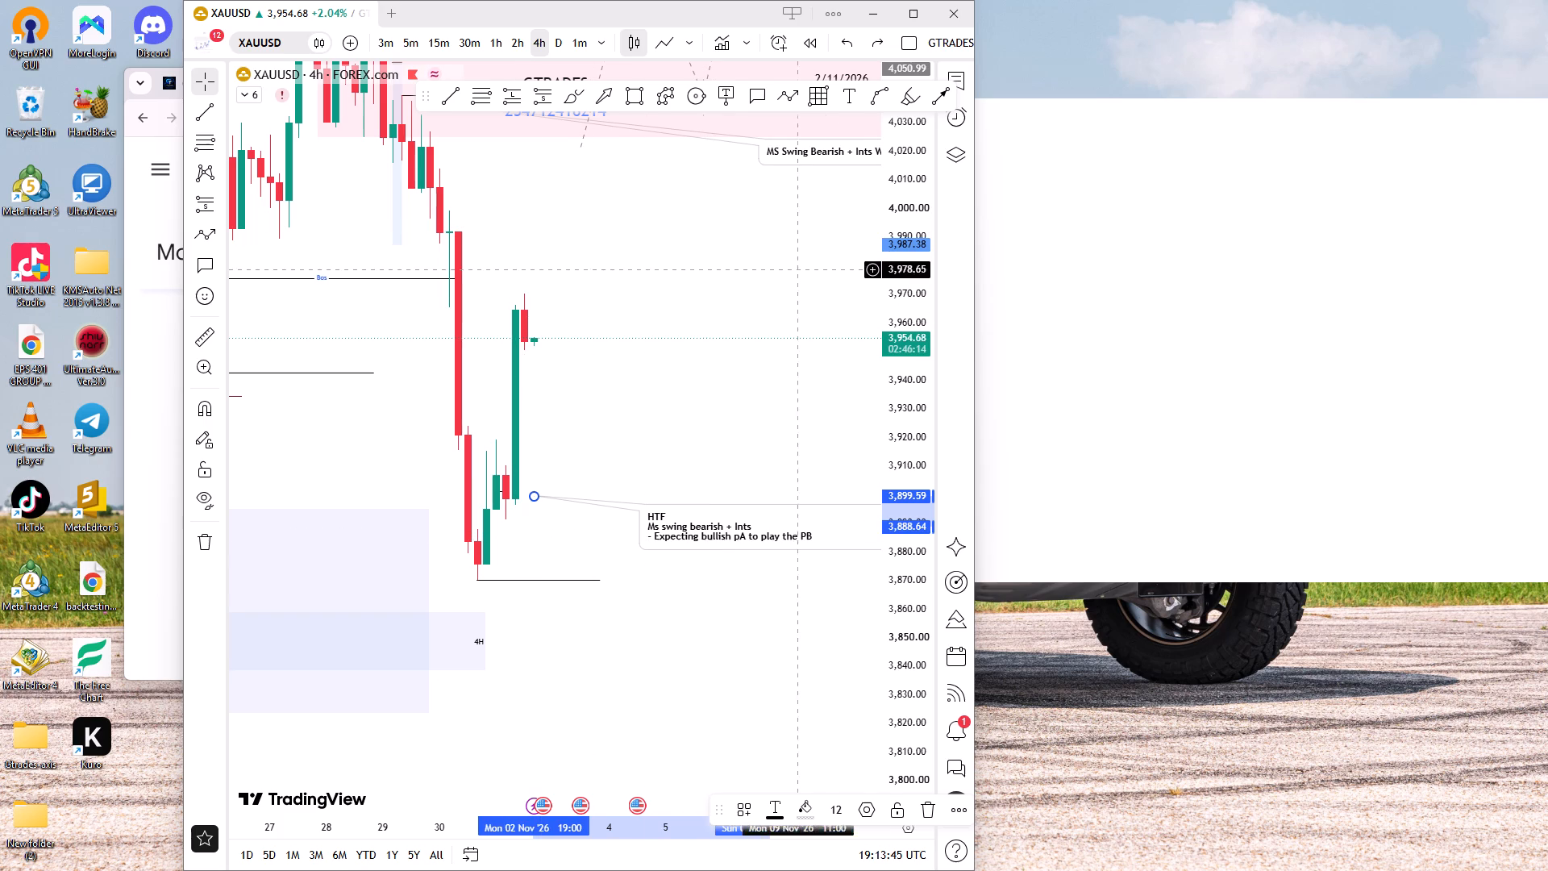
Examine the XAUUSD zones and swing structure around current price on the 4-hour timeframe and on the daily timeframe.
left_click_drag(926, 226, 847, 431)
left_click_drag(839, 434, 832, 439)
left_click_drag(826, 439, 812, 441)
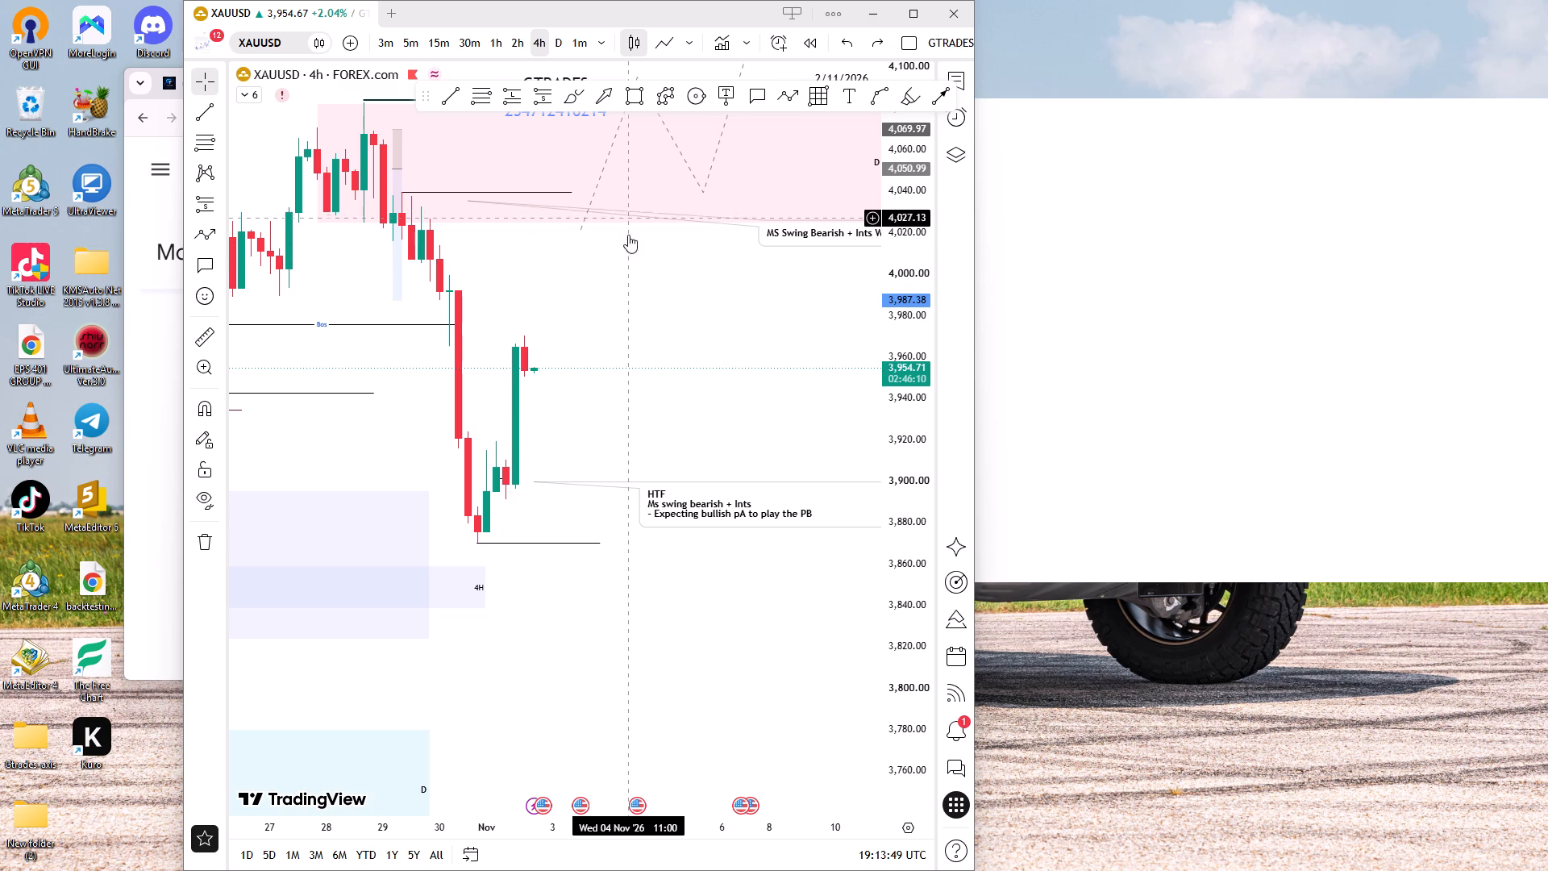
scroll(636, 273, "down", 4)
left_click_drag(911, 257, 897, 361)
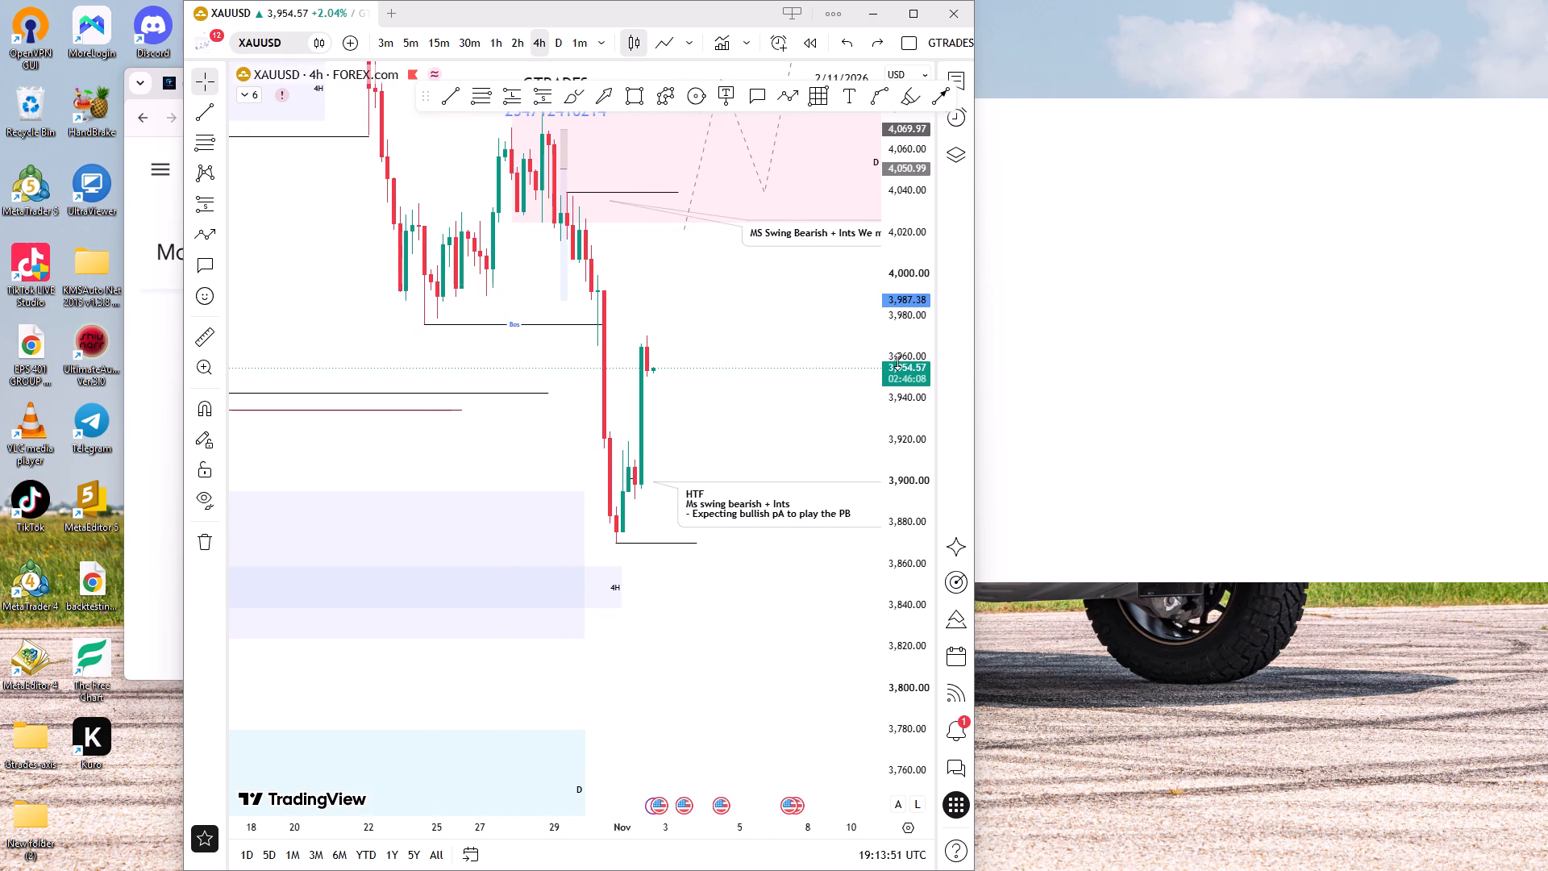
left_click_drag(897, 361, 880, 508)
left_click(878, 508)
left_click_drag(757, 401, 742, 487)
left_click_drag(739, 481, 734, 474)
left_click(557, 48)
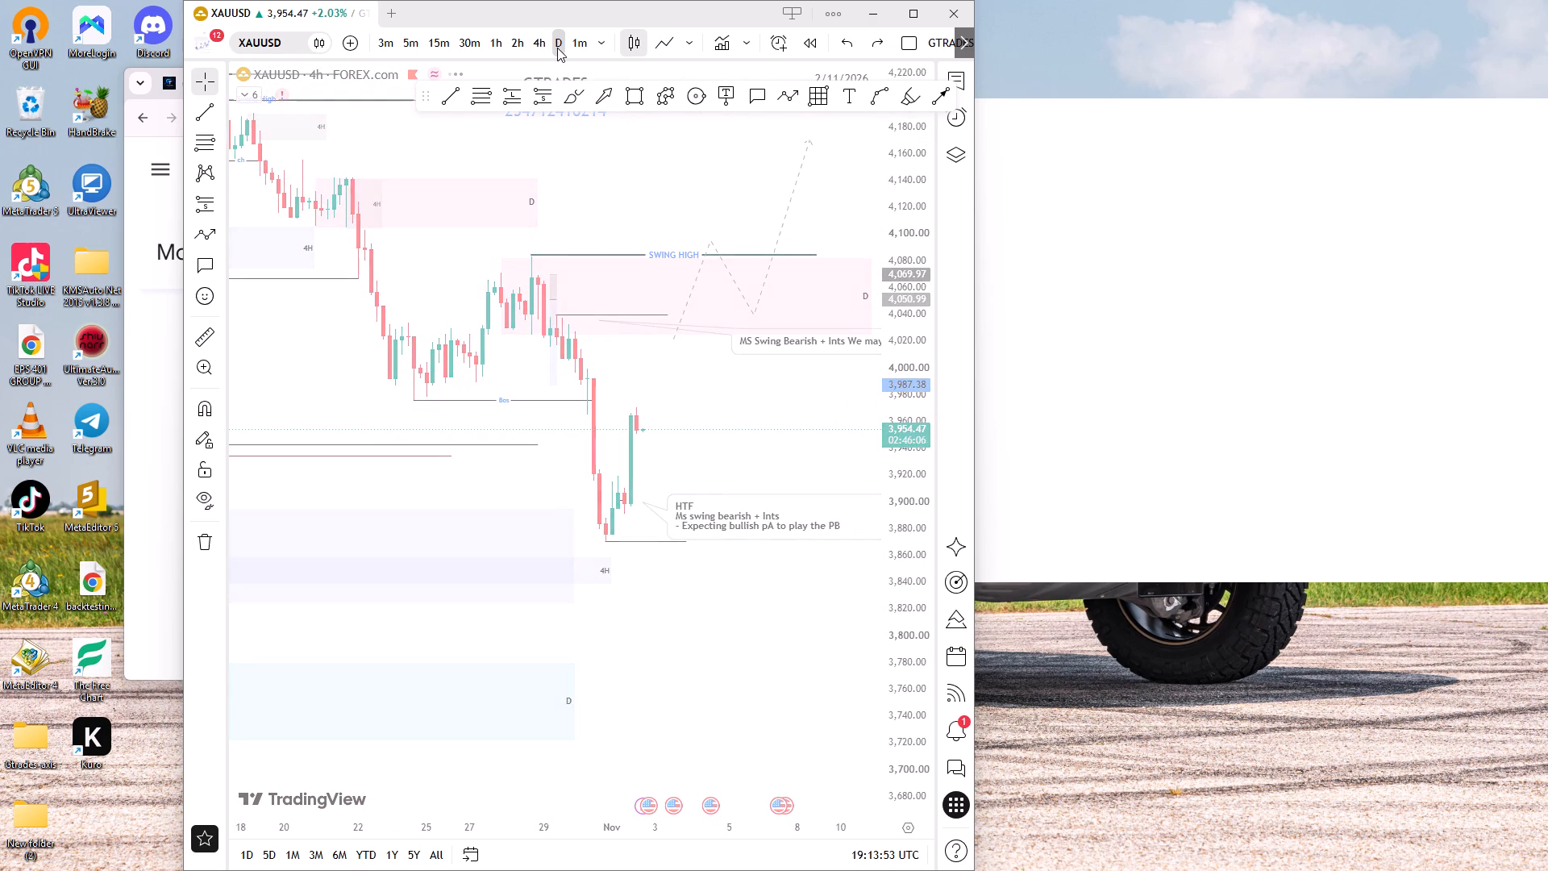
left_click_drag(907, 221, 870, 602)
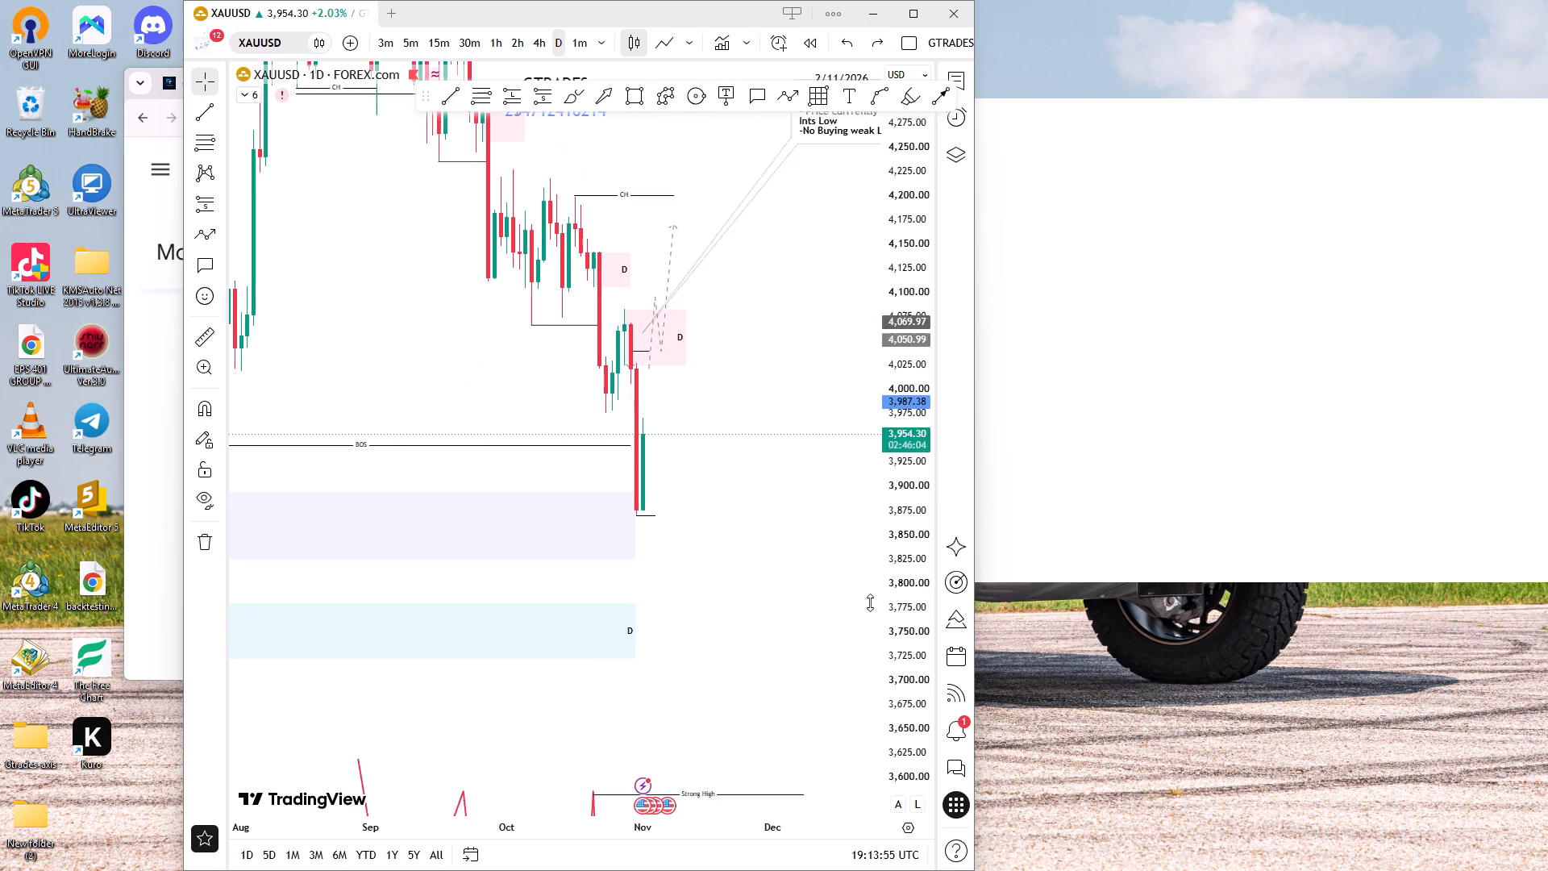
left_click_drag(870, 602, 850, 641)
left_click_drag(796, 483, 741, 686)
left_click_drag(733, 570, 814, 509)
scroll(804, 511, "down", 5, "ctrl")
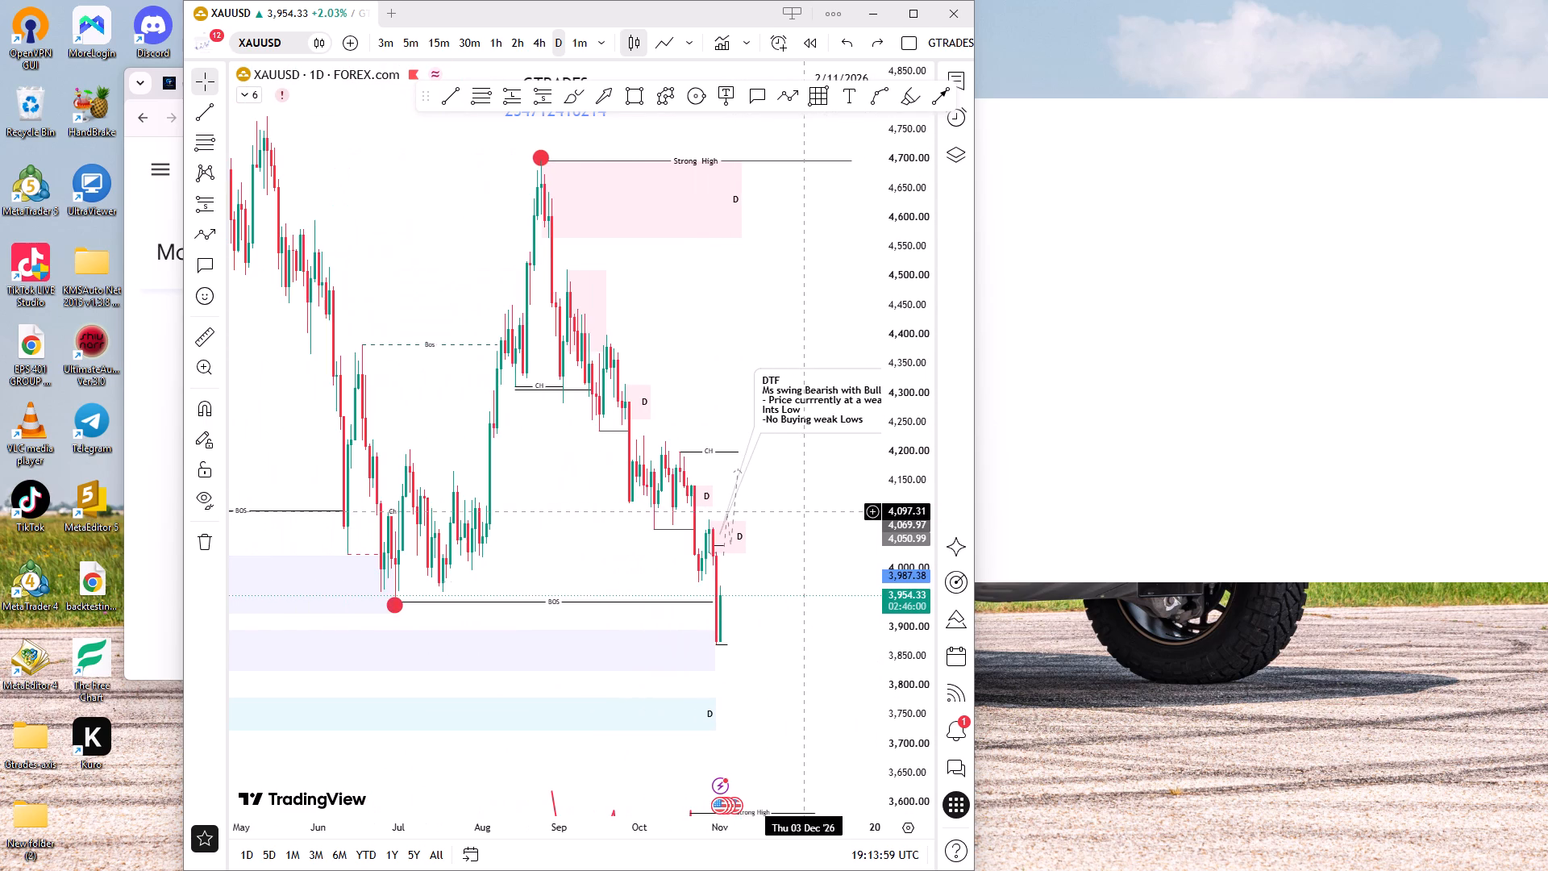
scroll(705, 599, "up", 5, "ctrl")
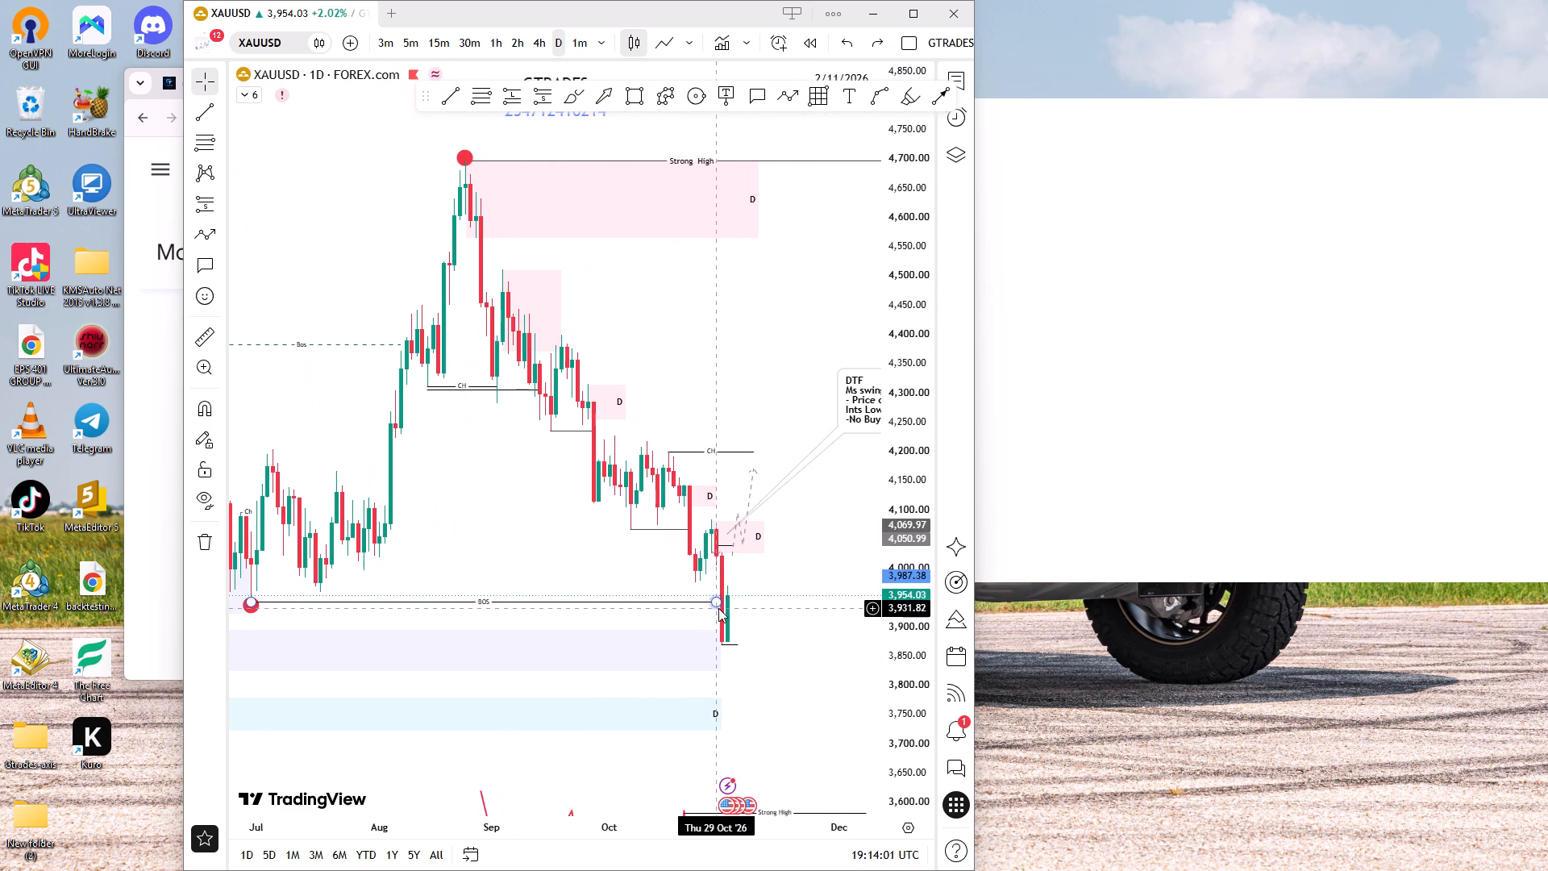
left_click_drag(752, 602, 589, 589)
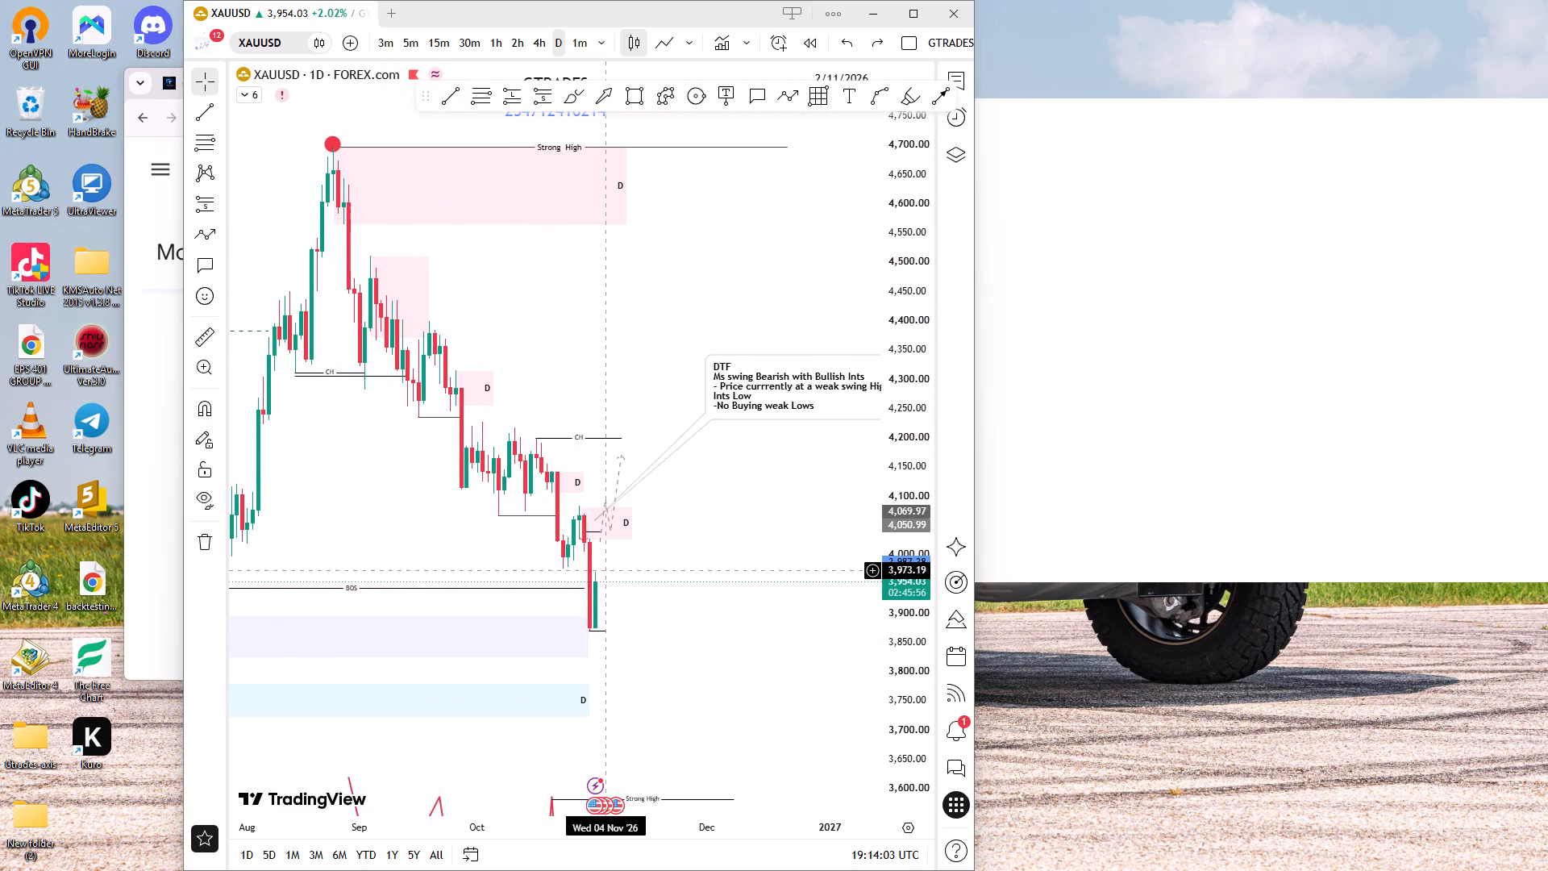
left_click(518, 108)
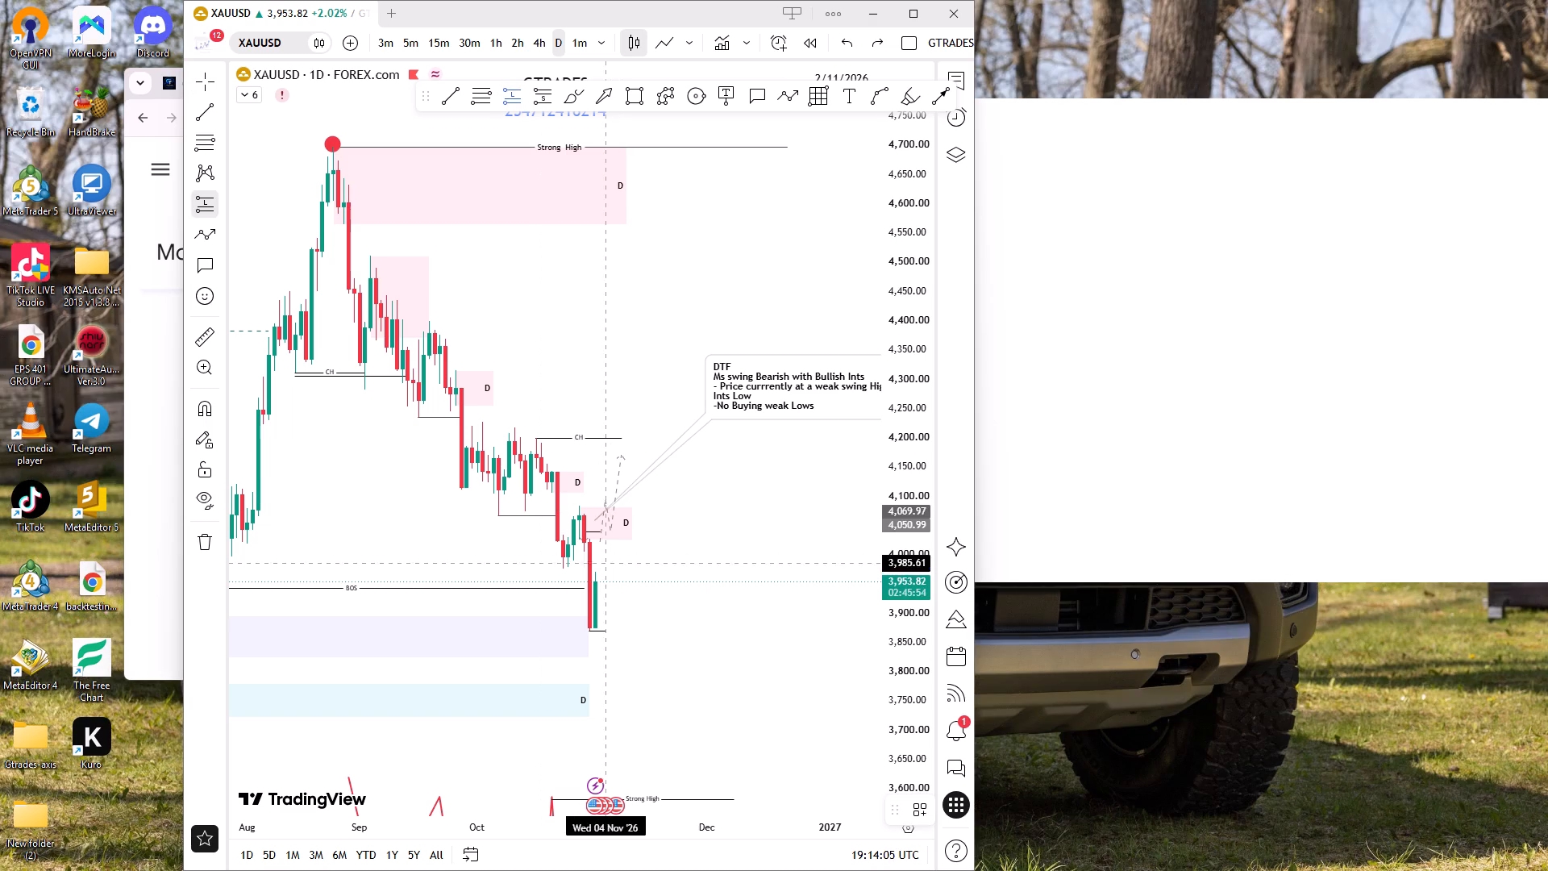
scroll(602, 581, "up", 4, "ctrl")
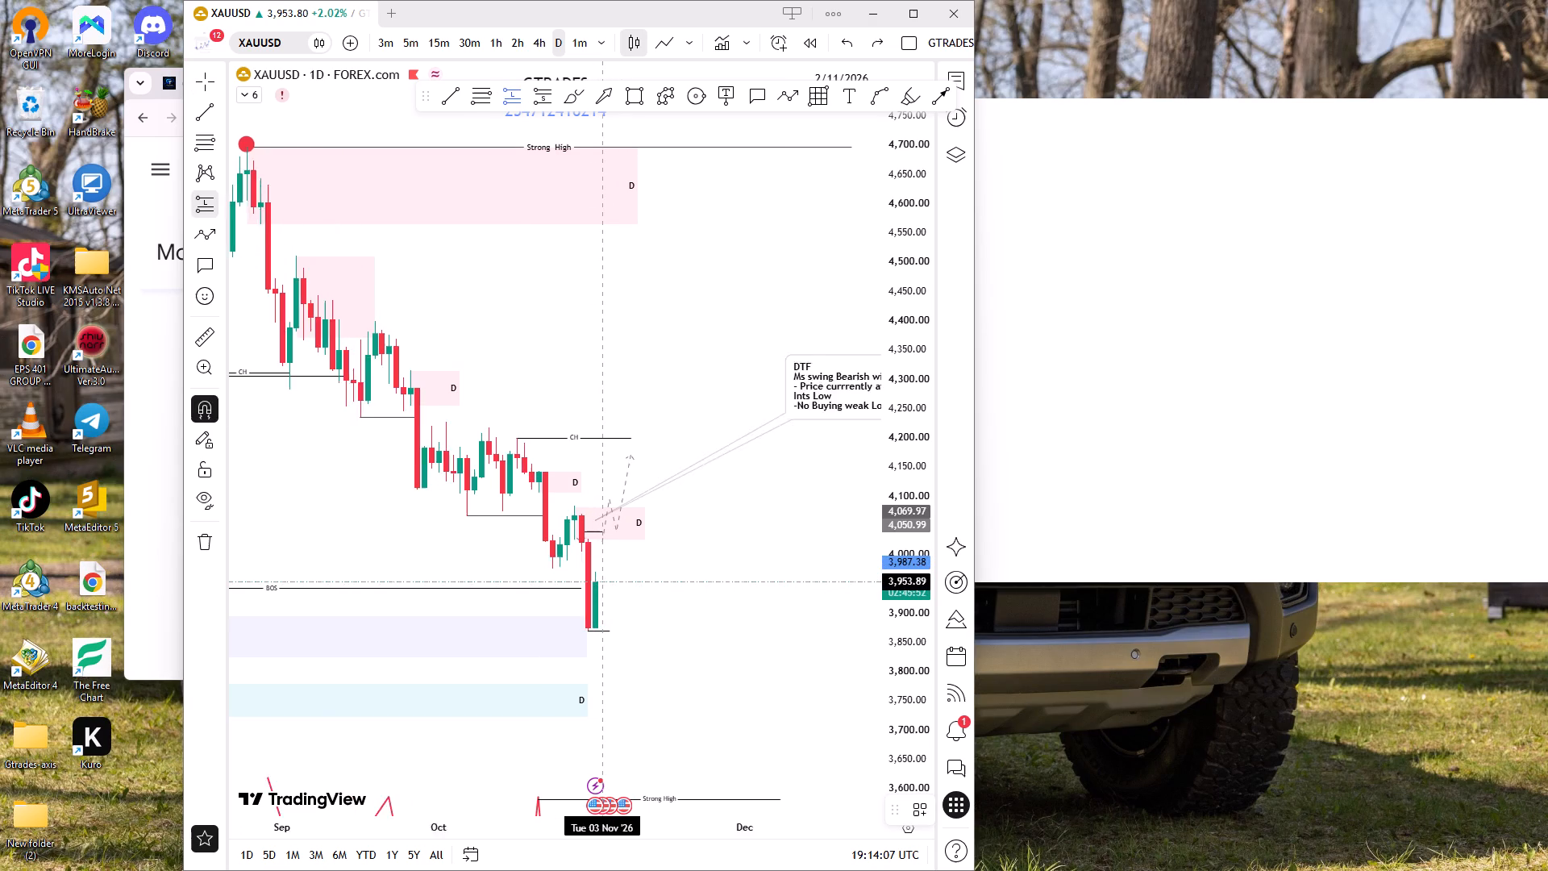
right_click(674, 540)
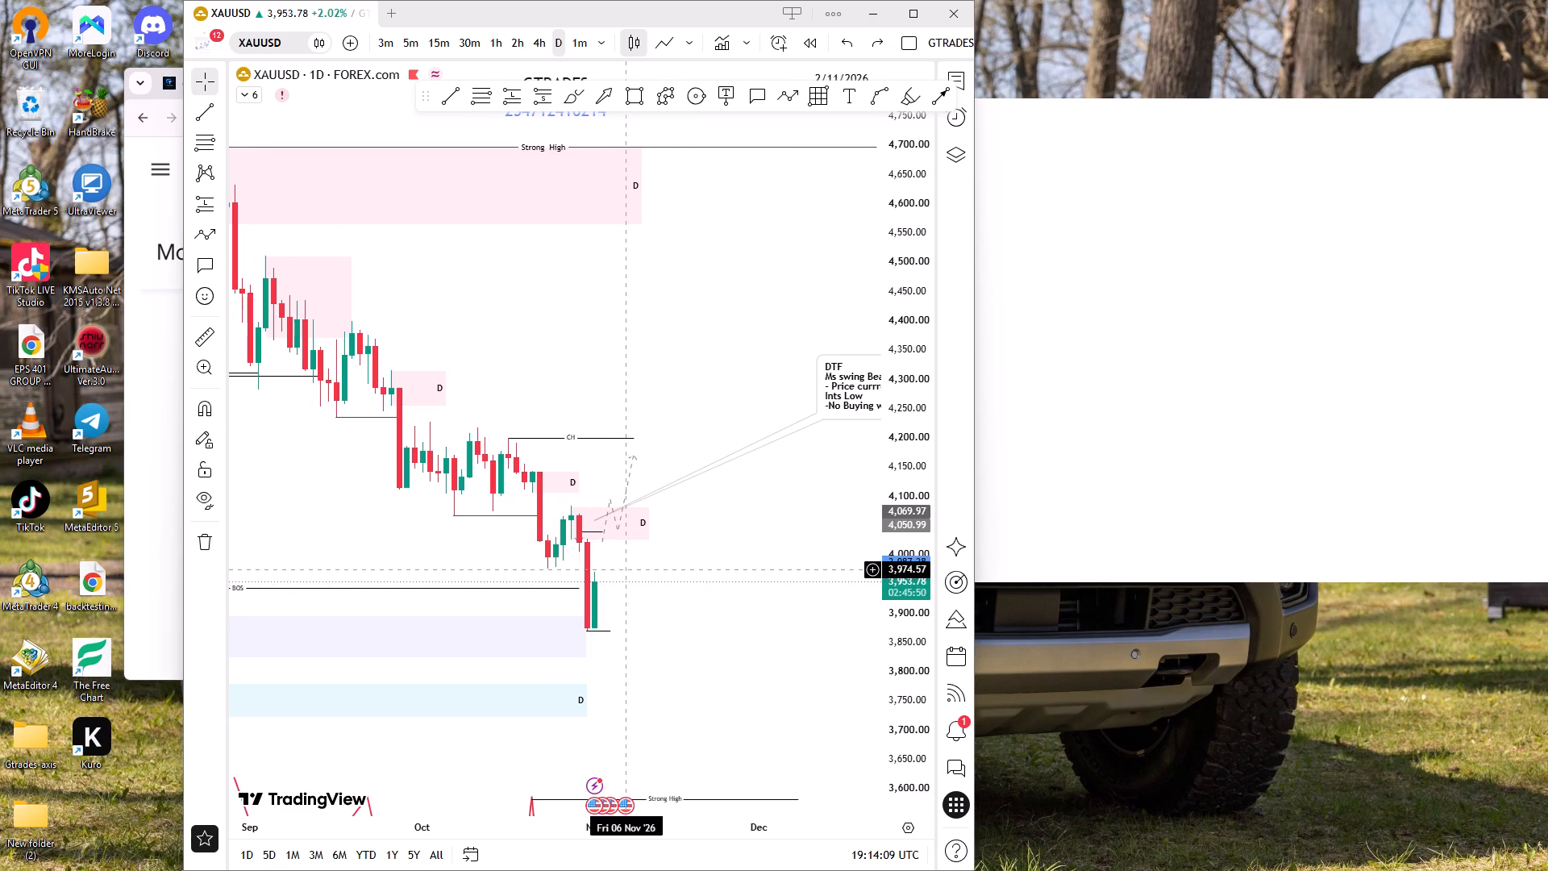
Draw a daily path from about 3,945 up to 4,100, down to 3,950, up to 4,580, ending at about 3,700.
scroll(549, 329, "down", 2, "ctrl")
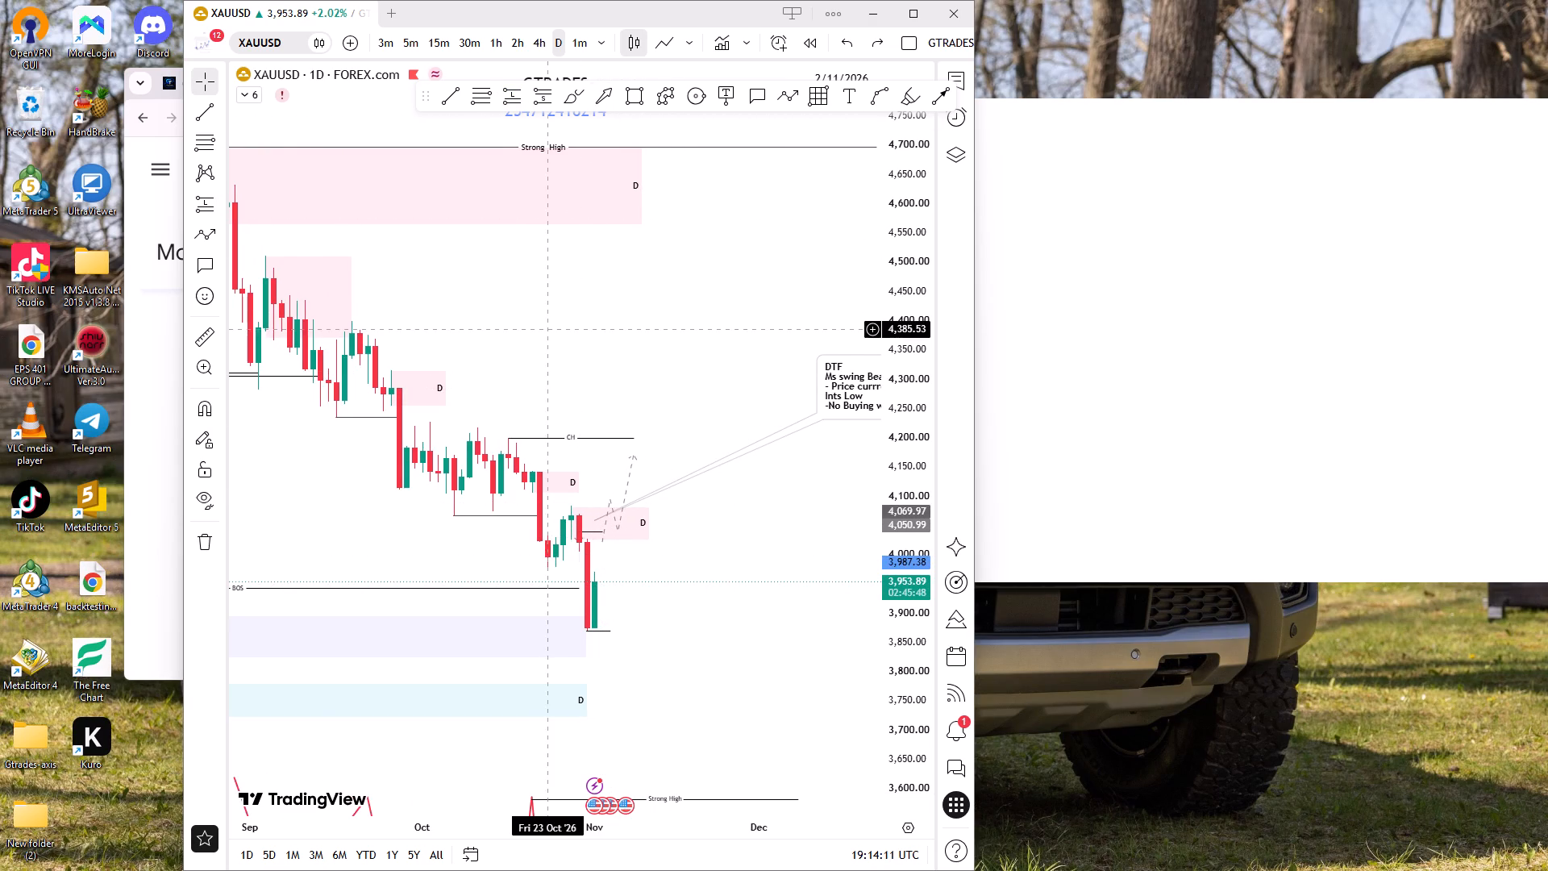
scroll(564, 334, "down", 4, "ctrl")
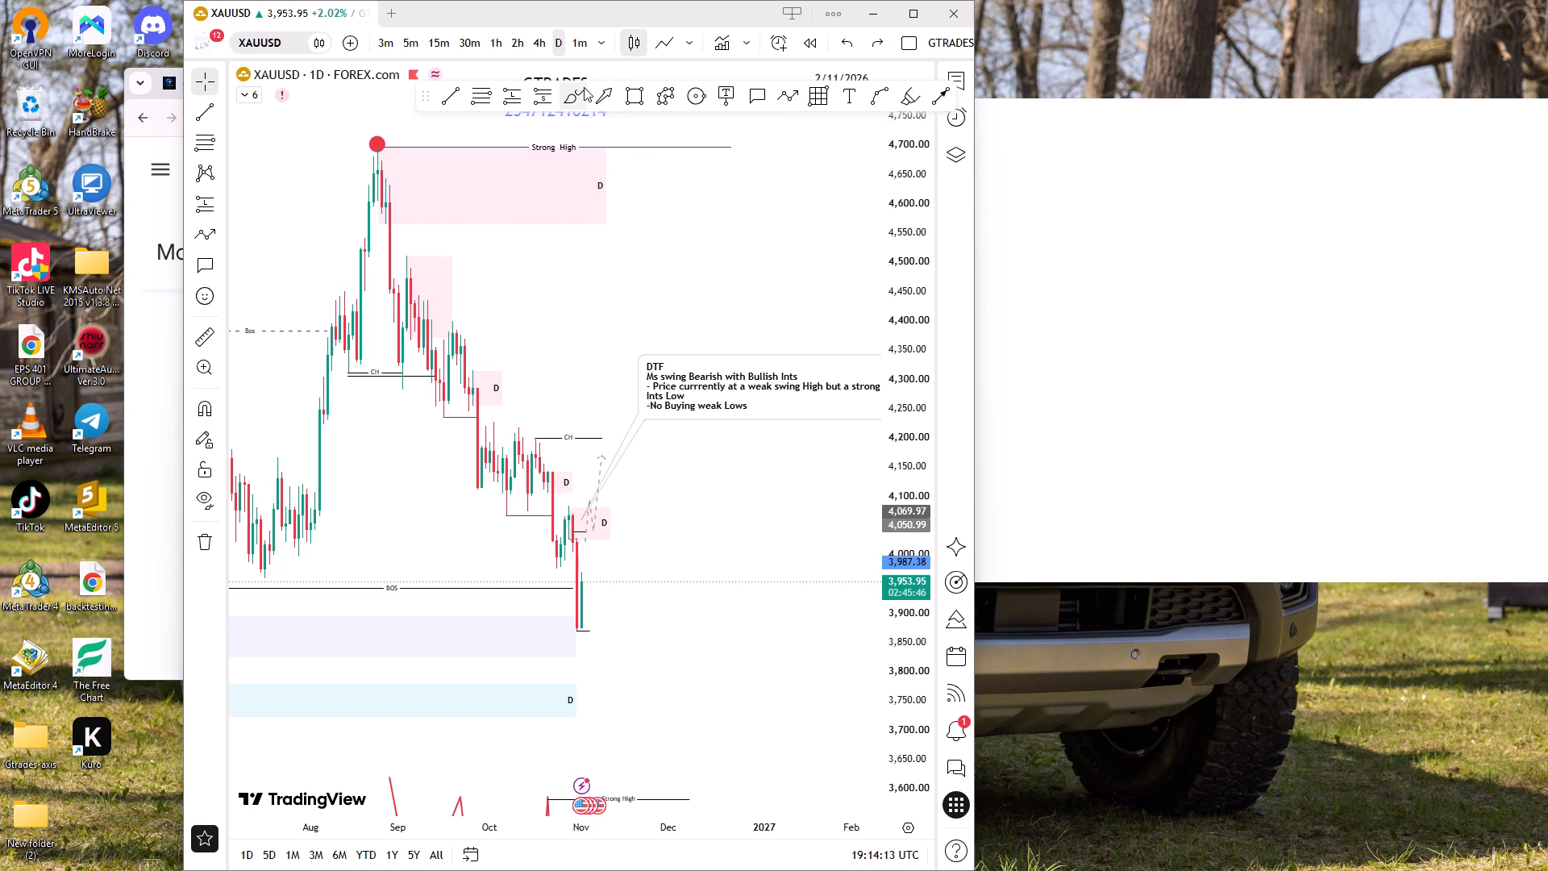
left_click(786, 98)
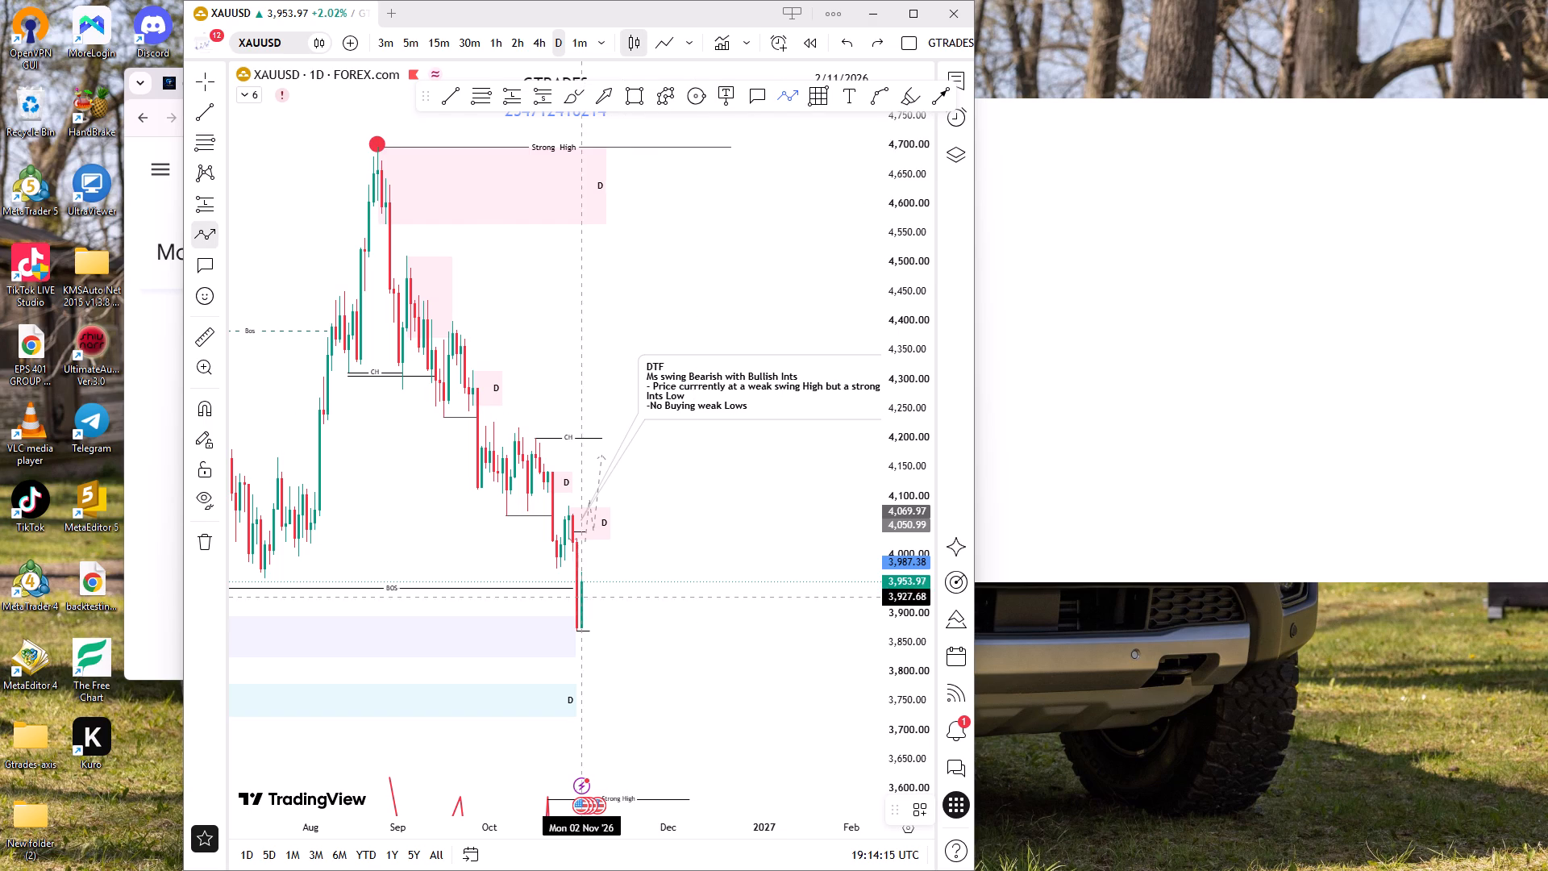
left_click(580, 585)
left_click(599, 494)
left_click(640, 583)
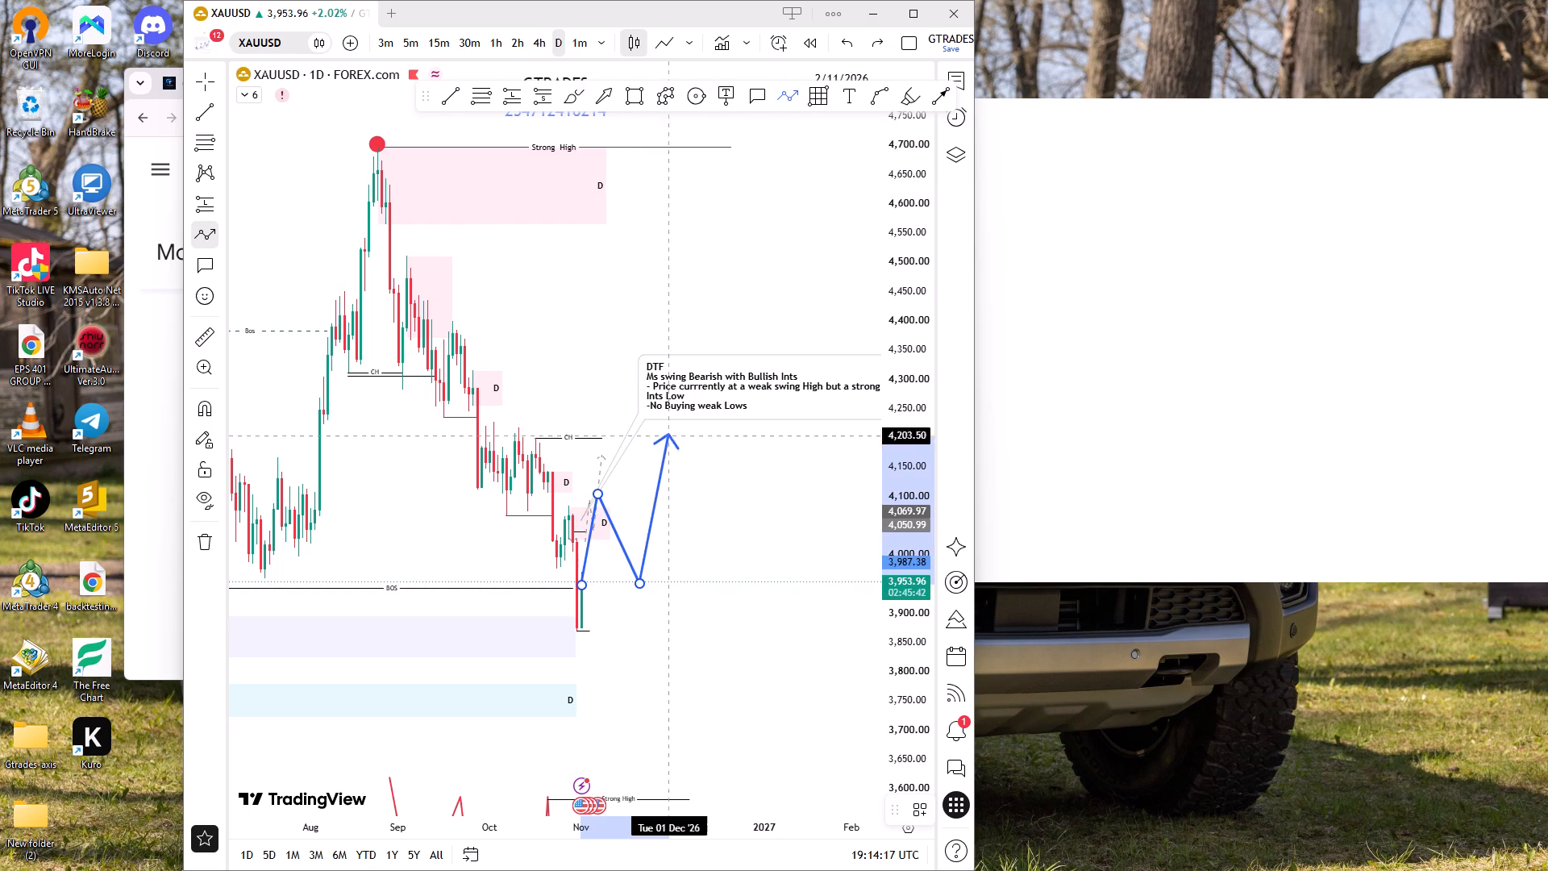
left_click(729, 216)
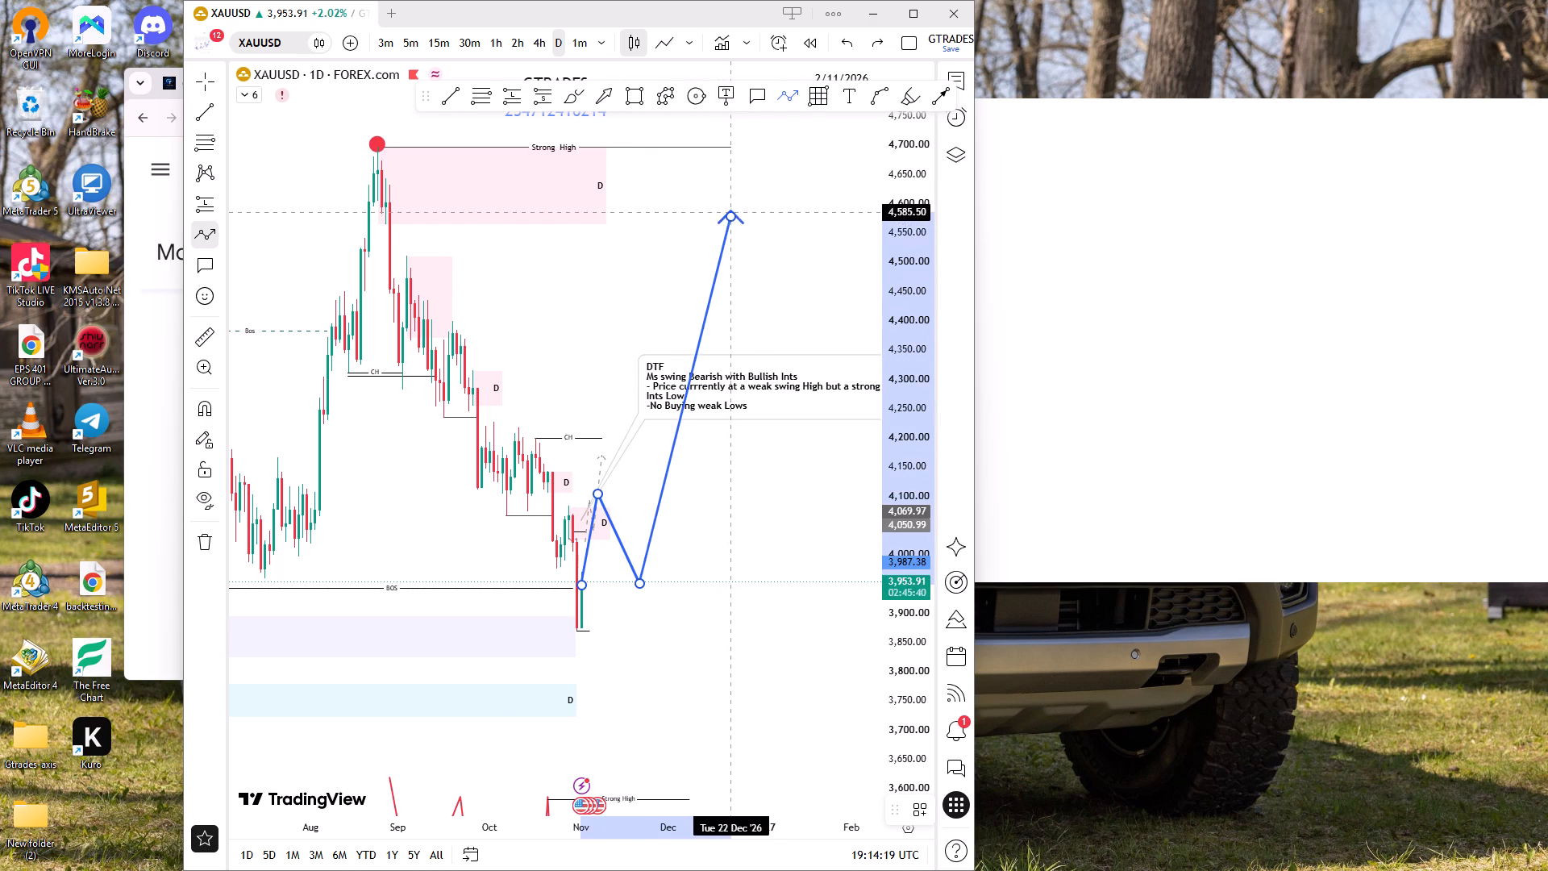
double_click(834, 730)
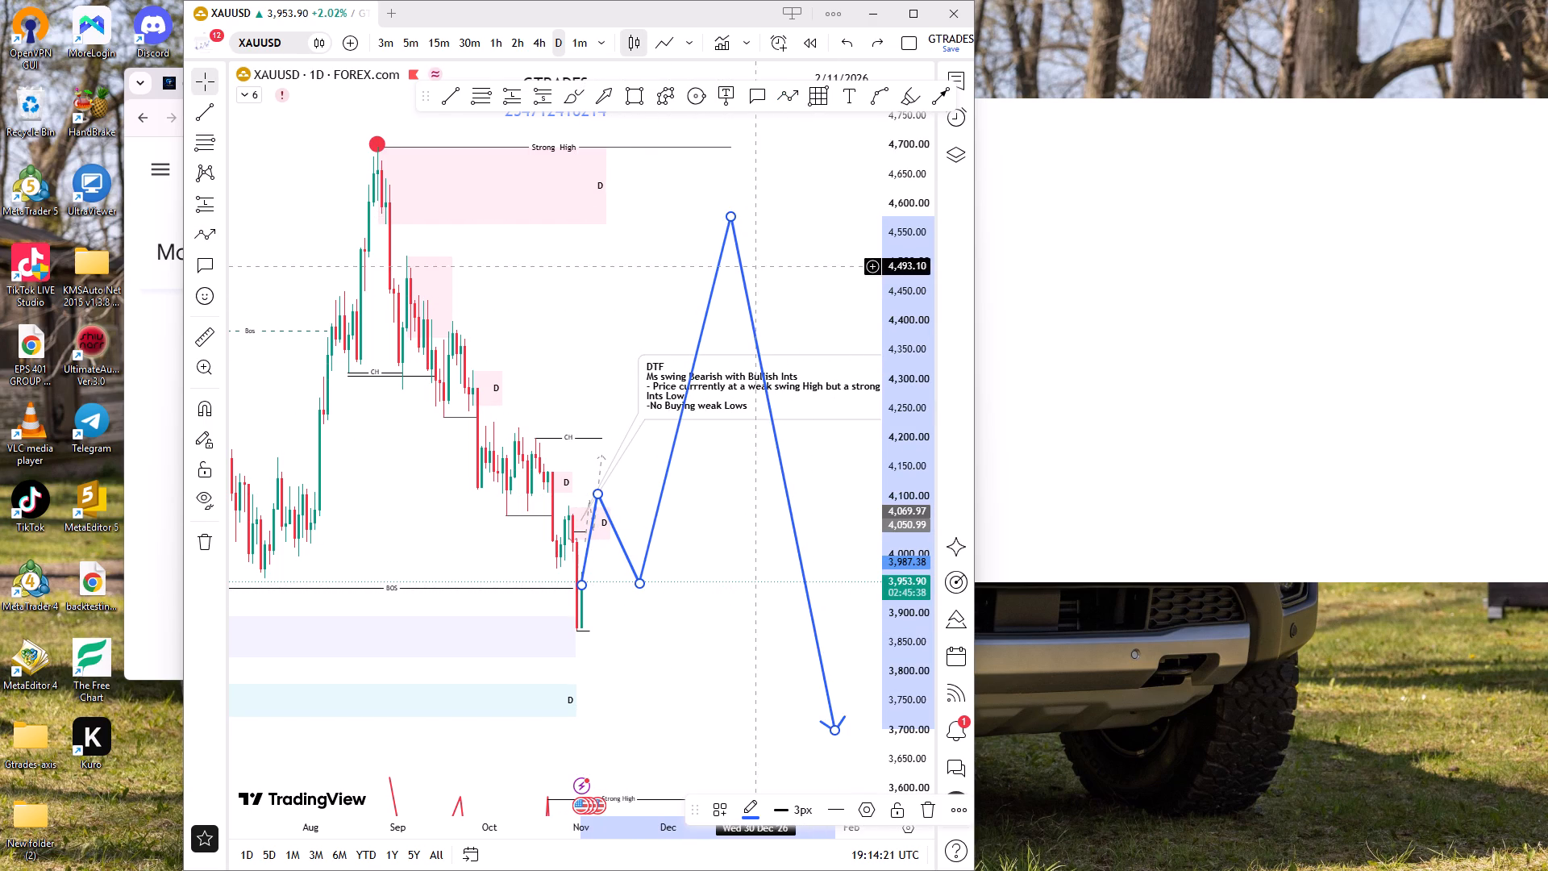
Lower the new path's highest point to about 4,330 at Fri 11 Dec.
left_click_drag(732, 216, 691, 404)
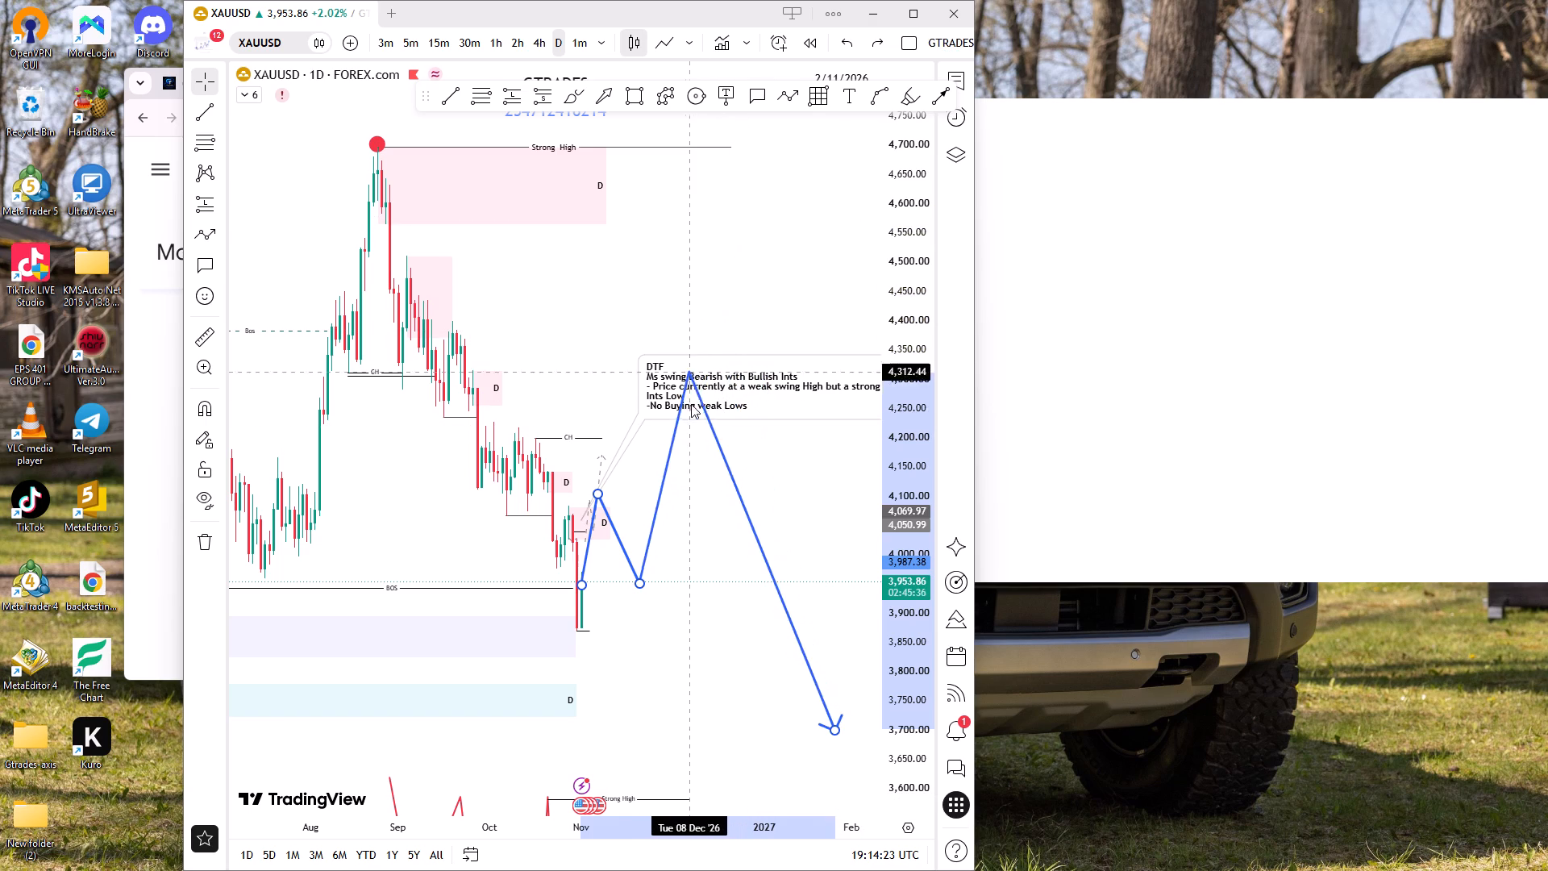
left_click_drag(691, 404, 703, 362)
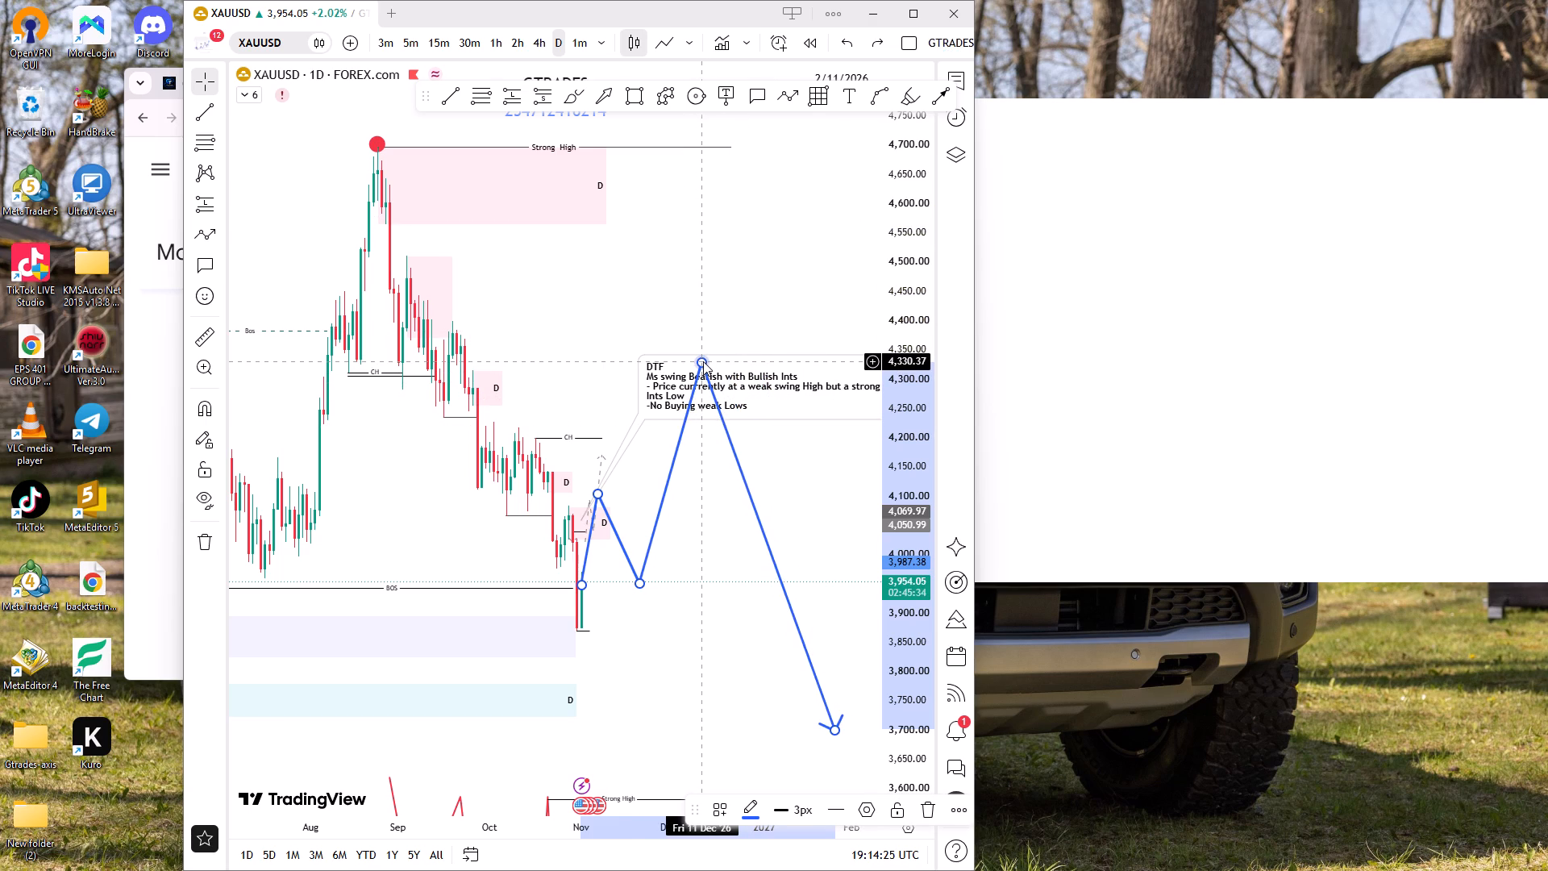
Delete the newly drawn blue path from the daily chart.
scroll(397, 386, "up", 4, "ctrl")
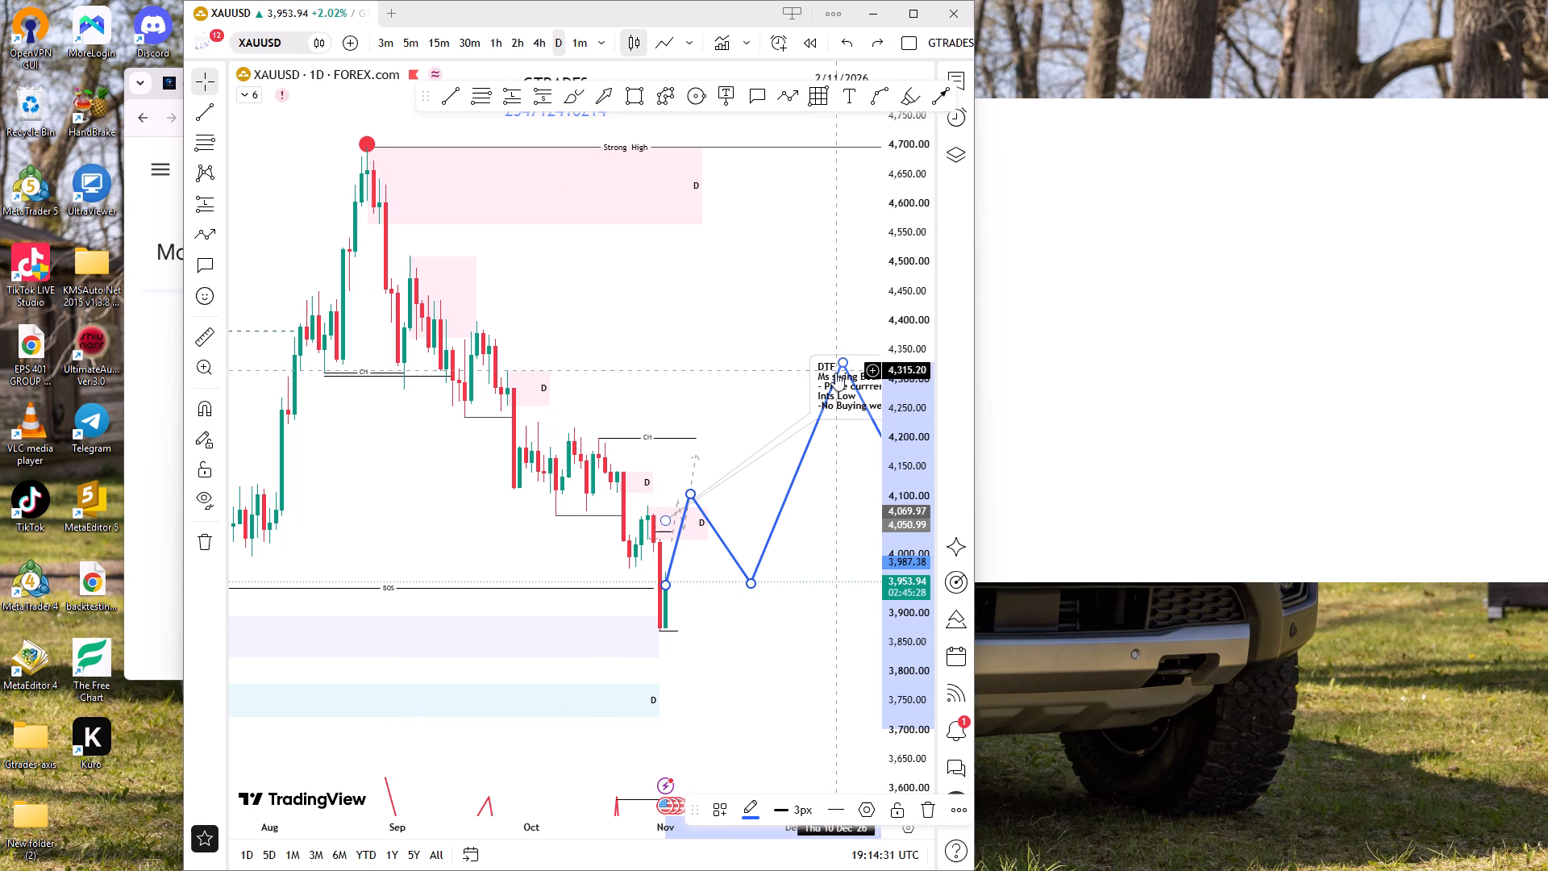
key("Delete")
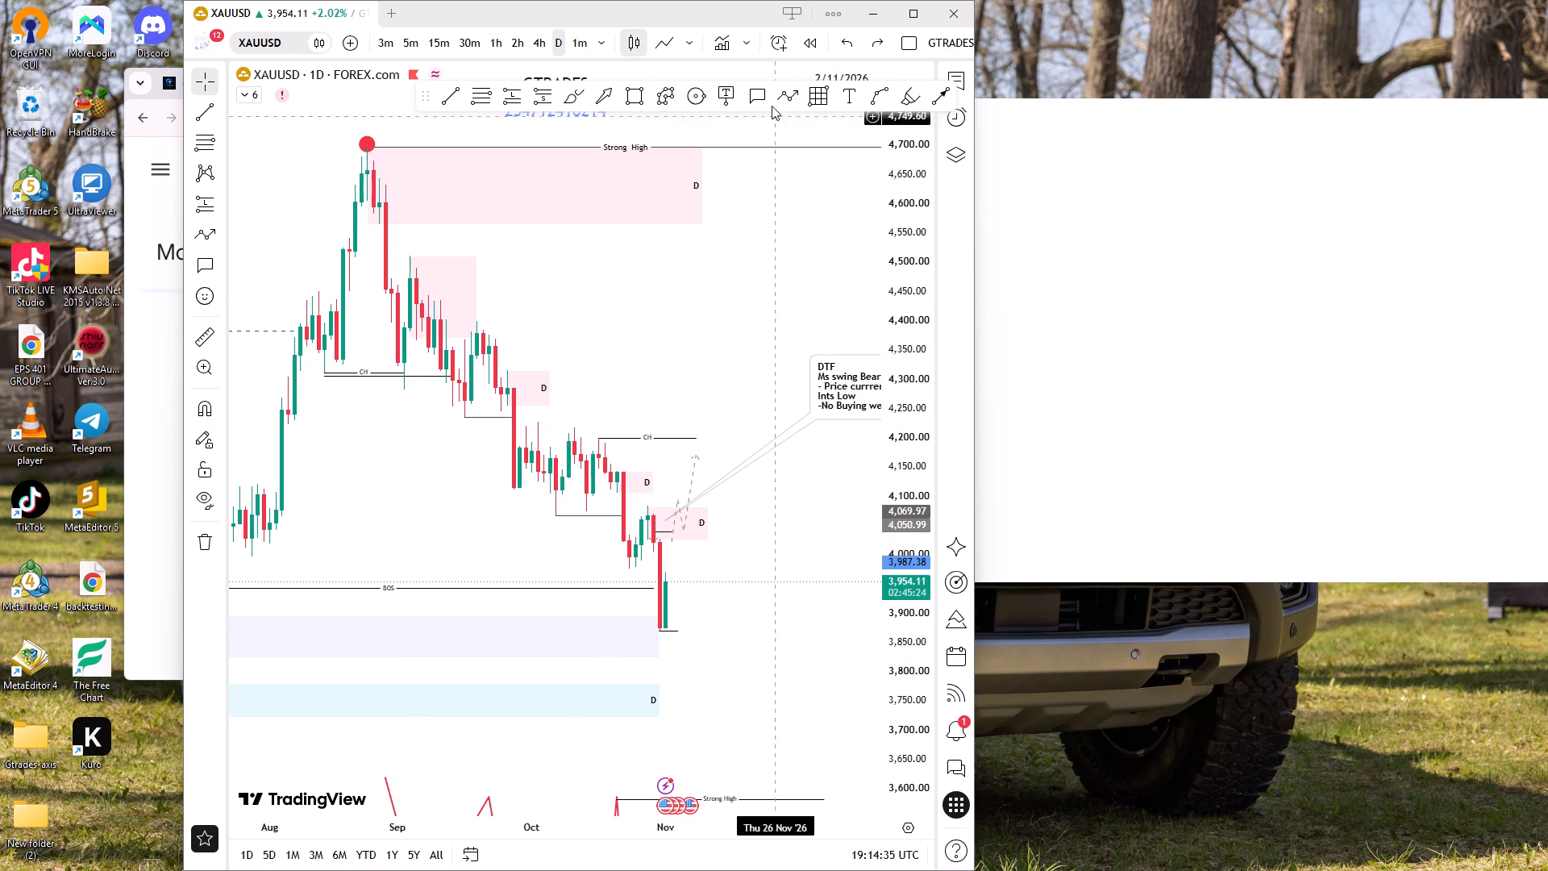
Switch the XAUUSD chart to the 15-minute timeframe and reset the chart view.
left_click(531, 48)
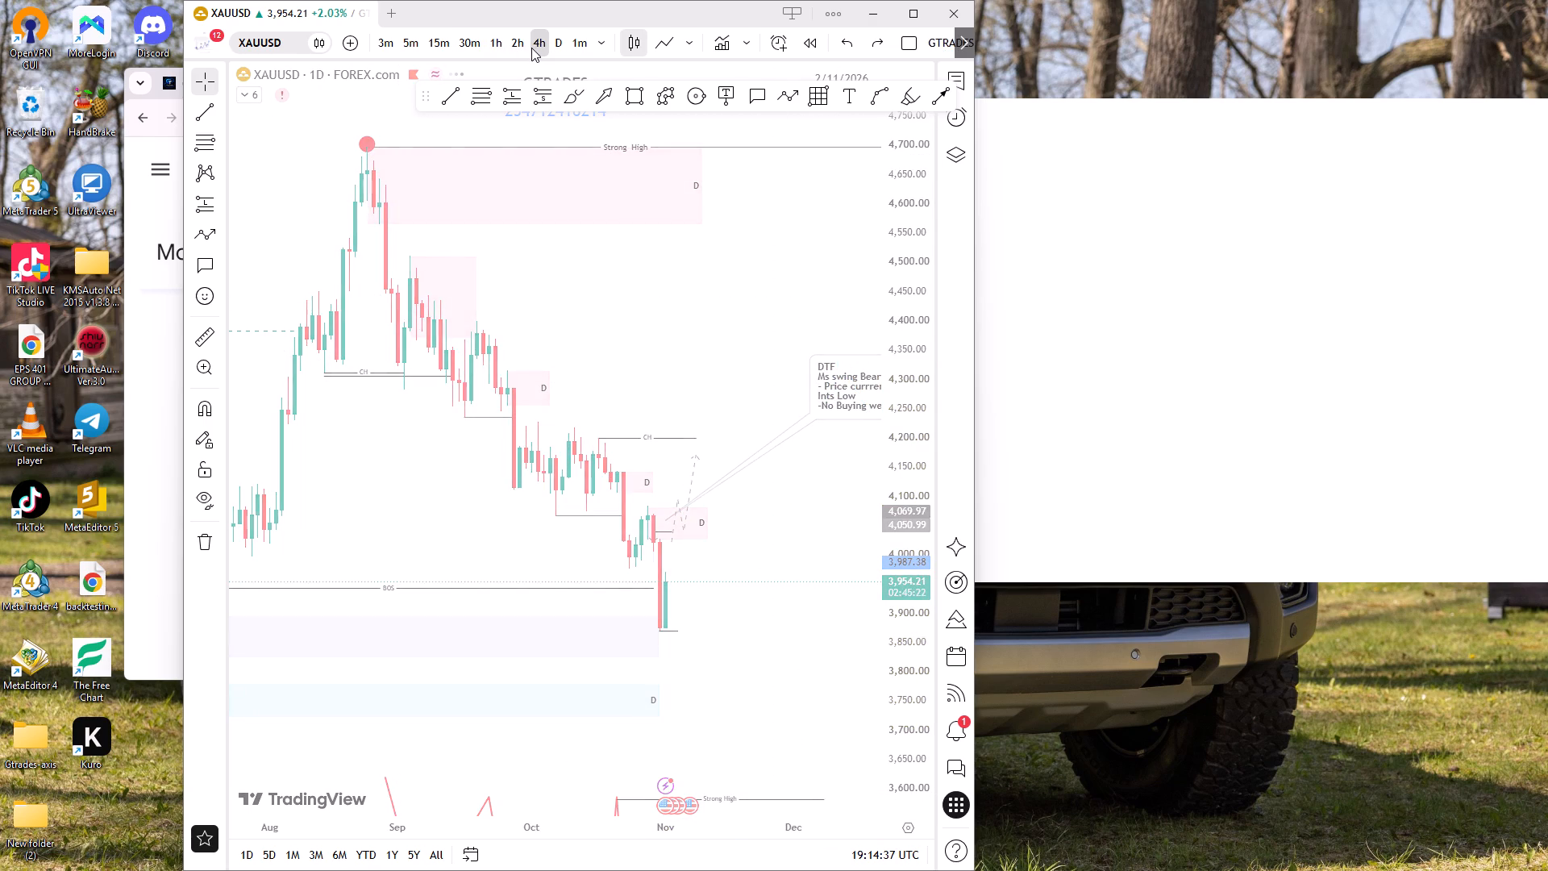
left_click(447, 38)
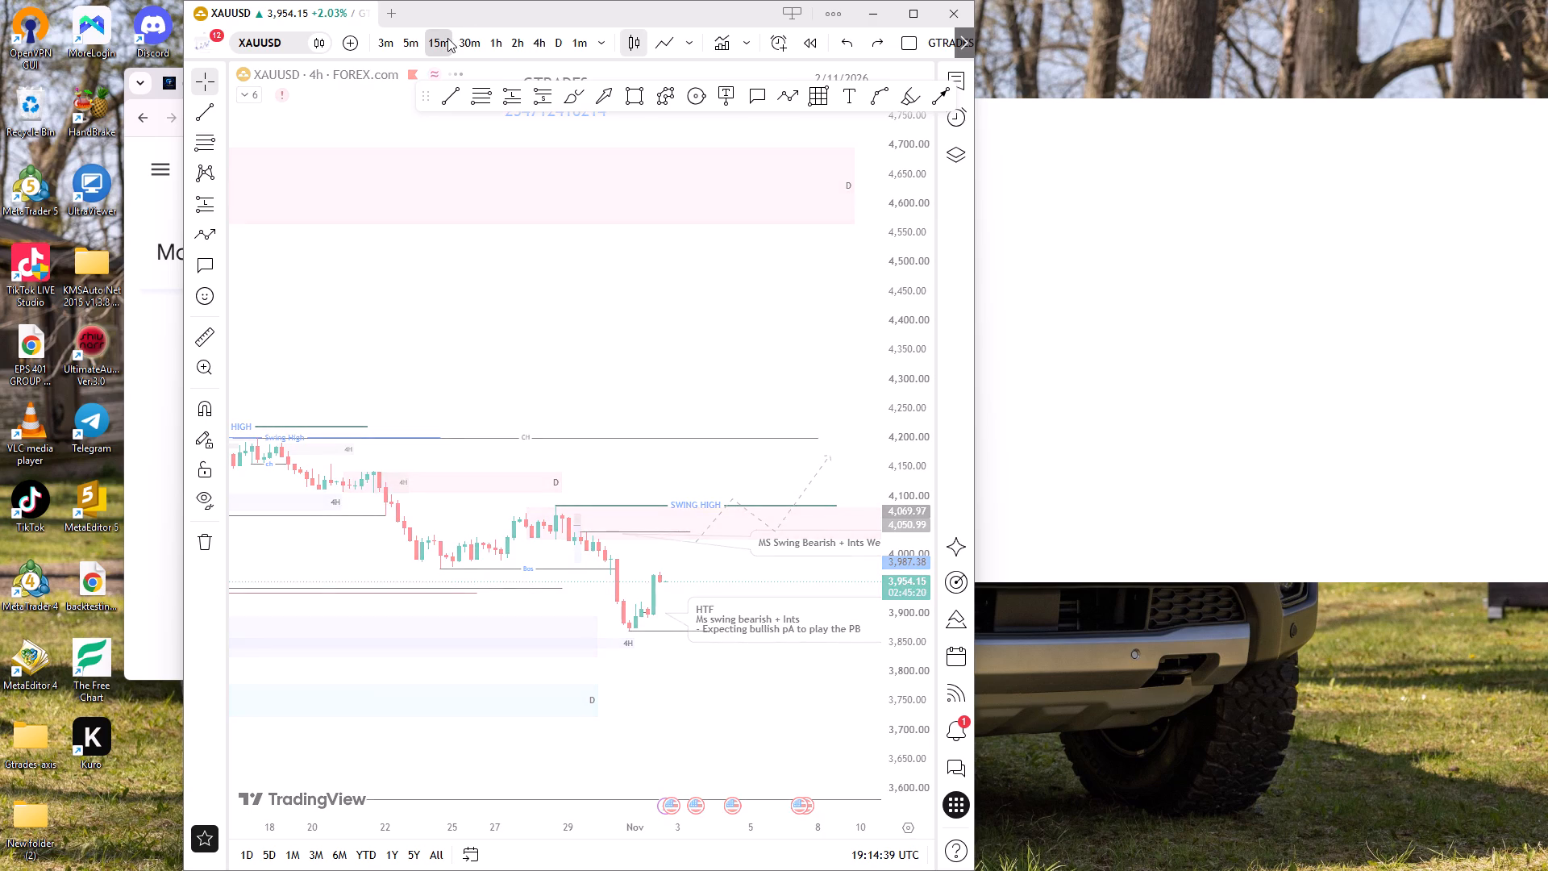
scroll(616, 573, "down", 3, "ctrl")
right_click(652, 385)
left_click(671, 404)
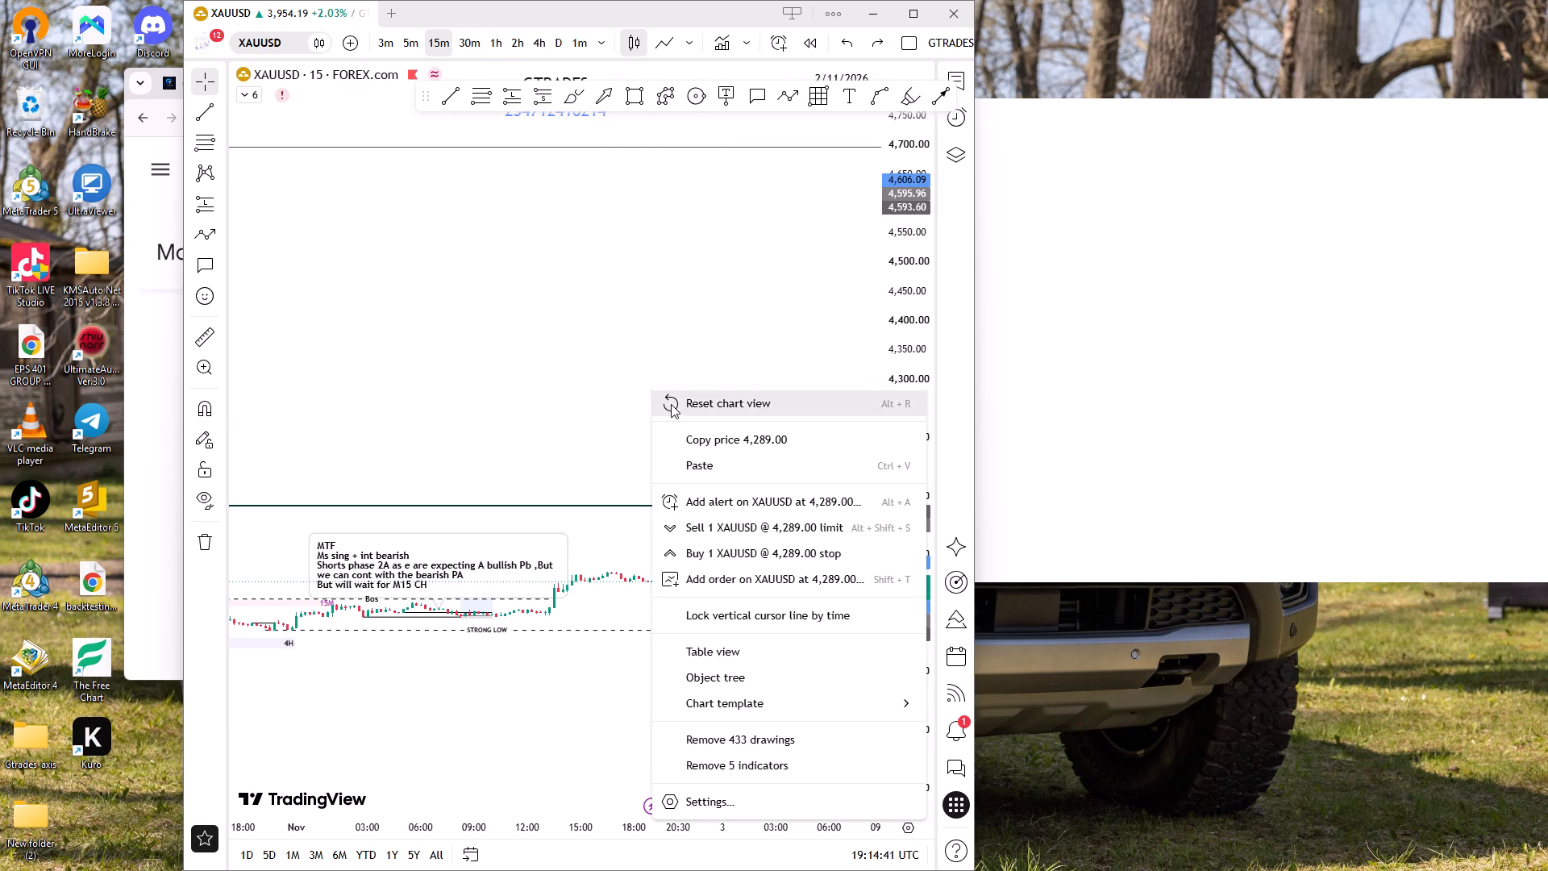
Examine the XAUUSD 15-minute price structure around the 15M zones and the break-of-structure line on 2 November.
scroll(709, 539, "down", 3, "ctrl")
scroll(600, 640, "up", 6, "ctrl")
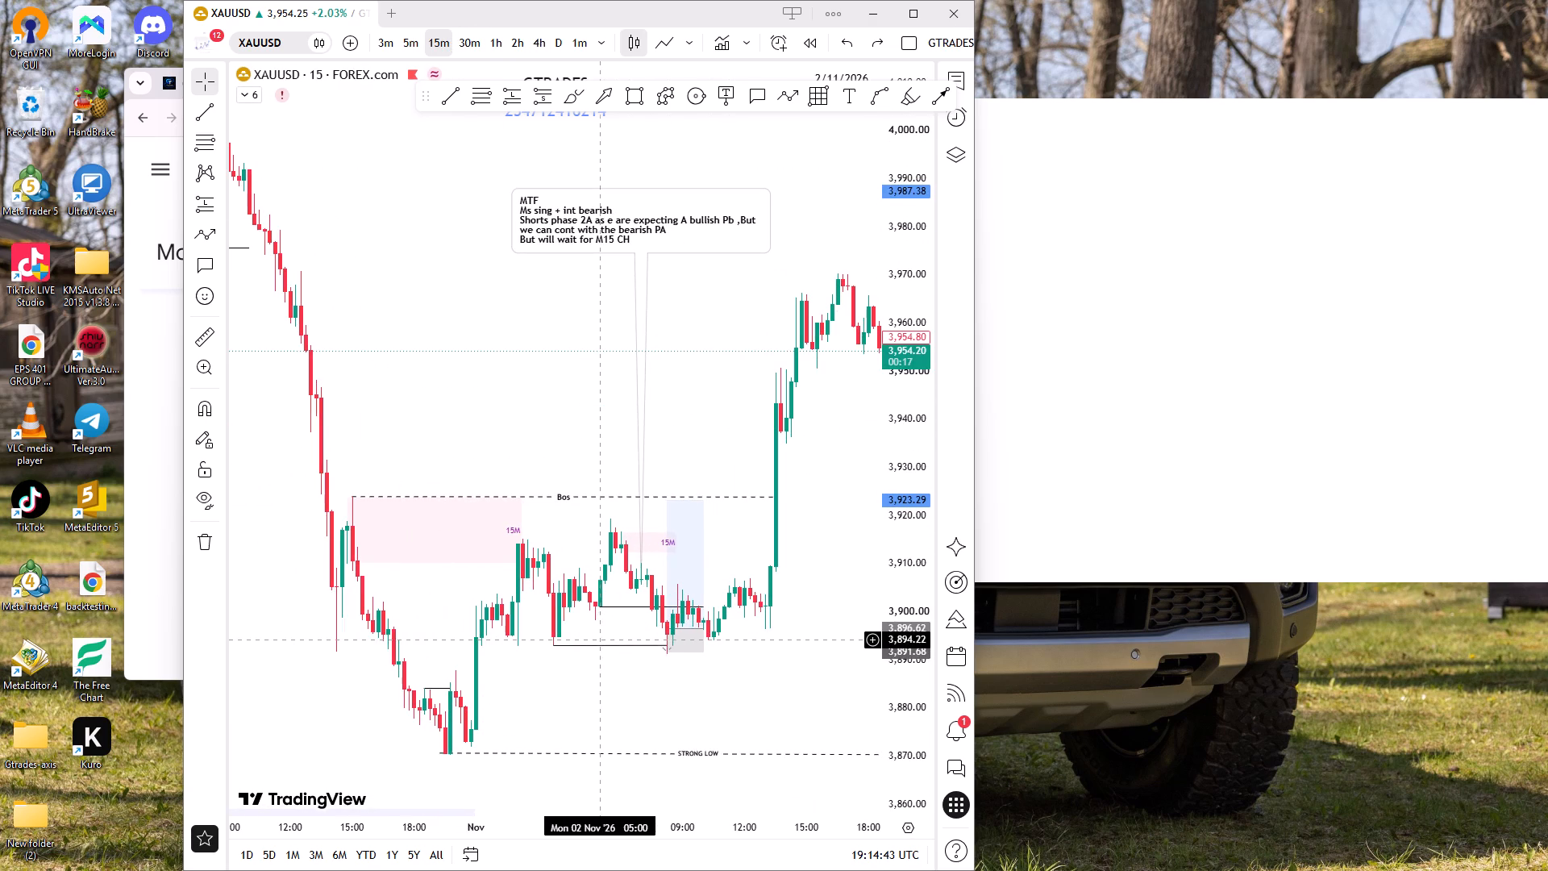
left_click_drag(569, 696, 800, 693)
scroll(685, 692, "up", 4, "ctrl")
left_click_drag(805, 689, 667, 686)
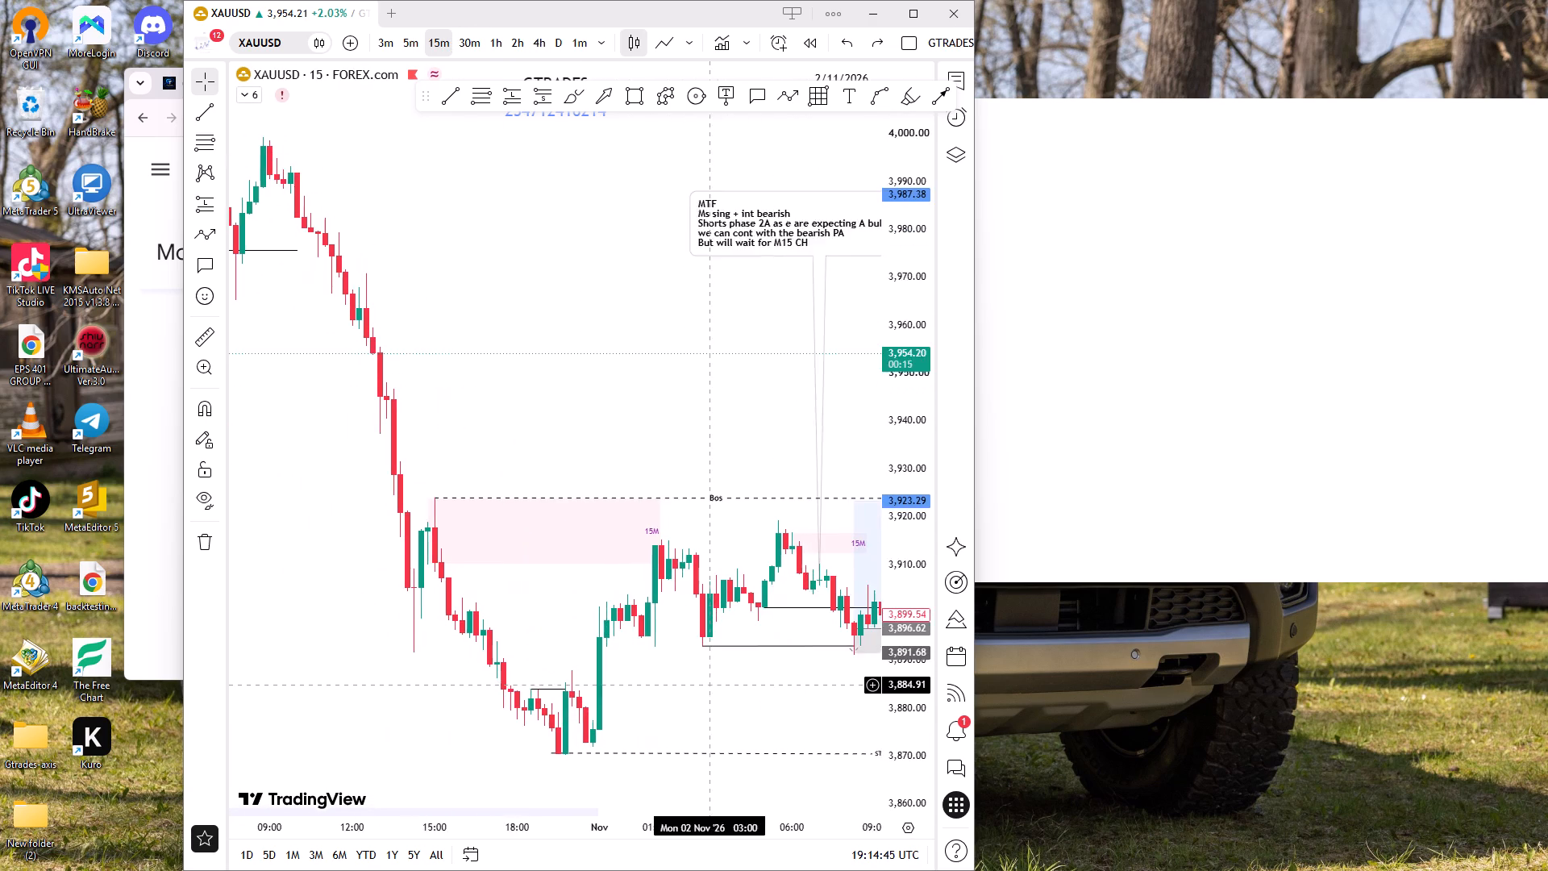
left_click_drag(667, 686, 606, 684)
left_click(606, 684)
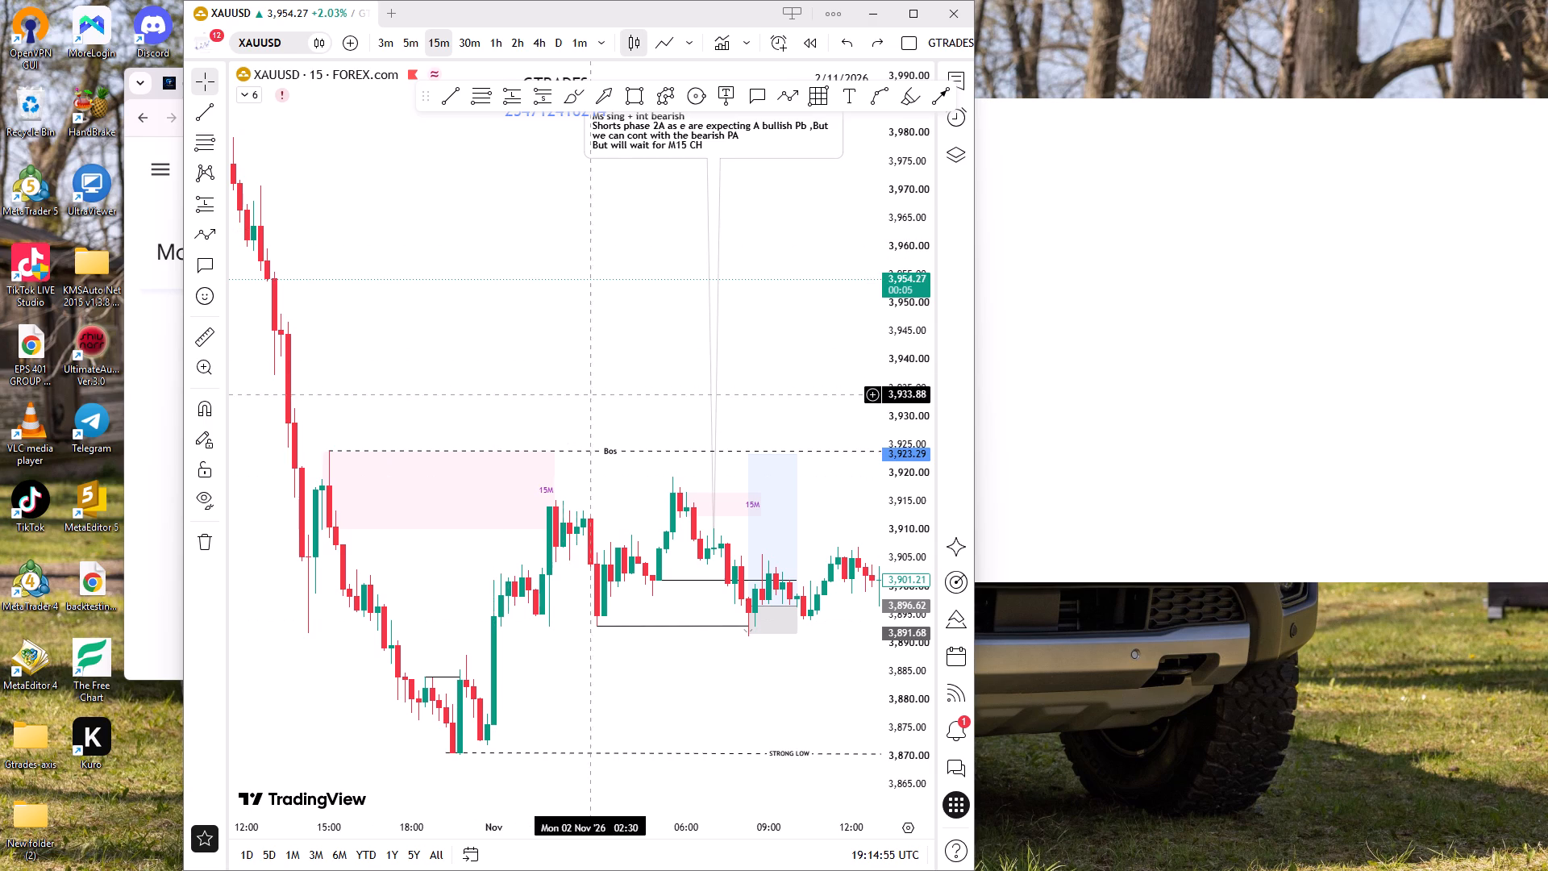
scroll(615, 406, "up", 1, "ctrl")
left_click_drag(902, 665, 876, 493)
scroll(622, 444, "up", 2, "ctrl")
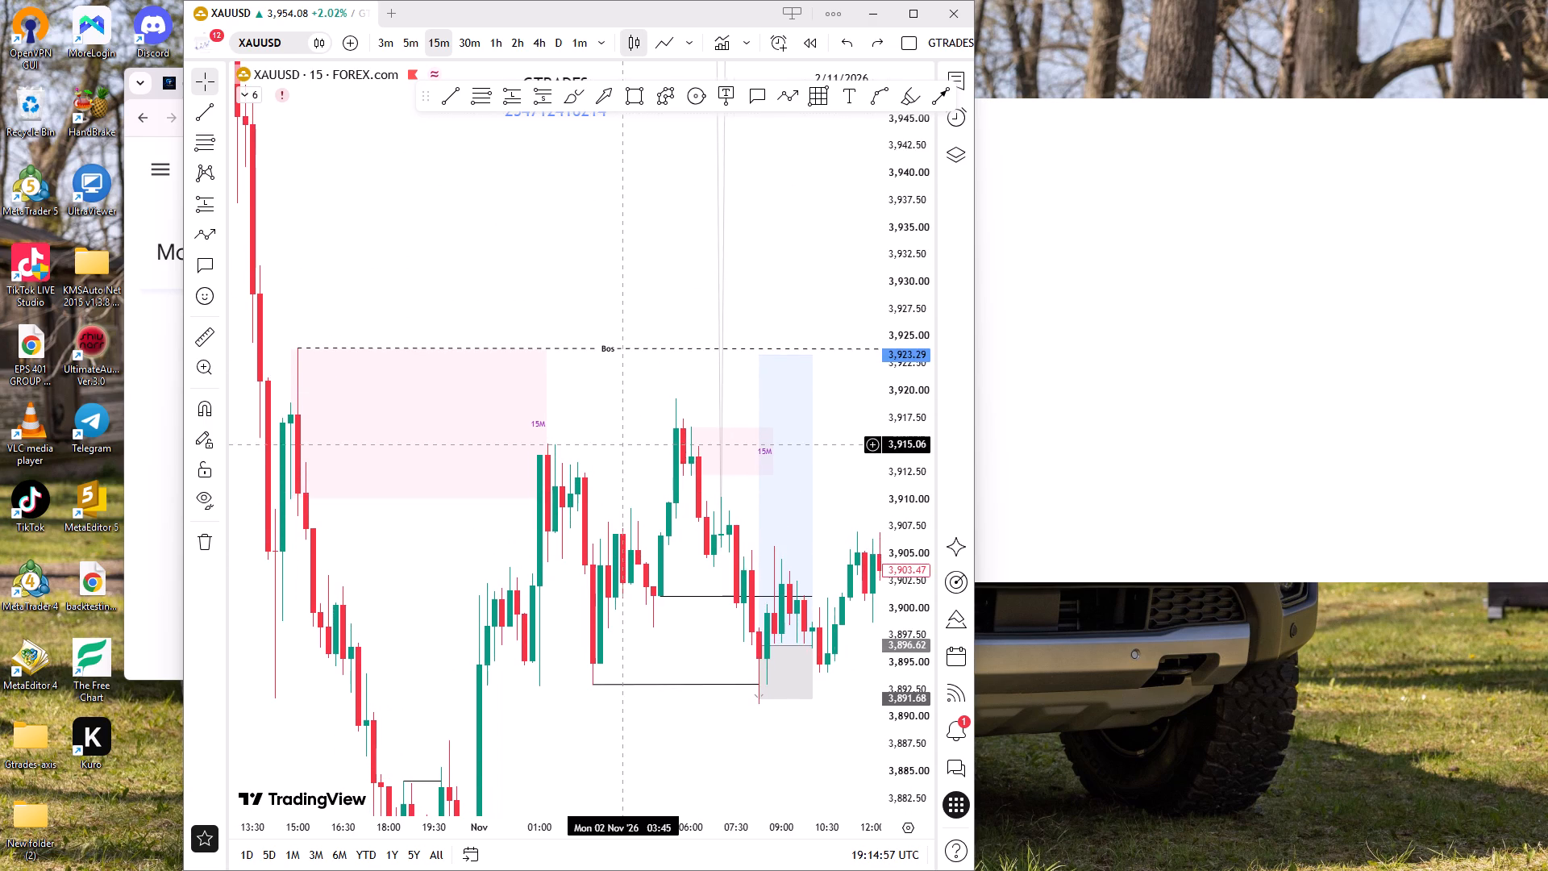
scroll(622, 444, "up", 1, "ctrl")
left_click_drag(622, 441, 543, 410)
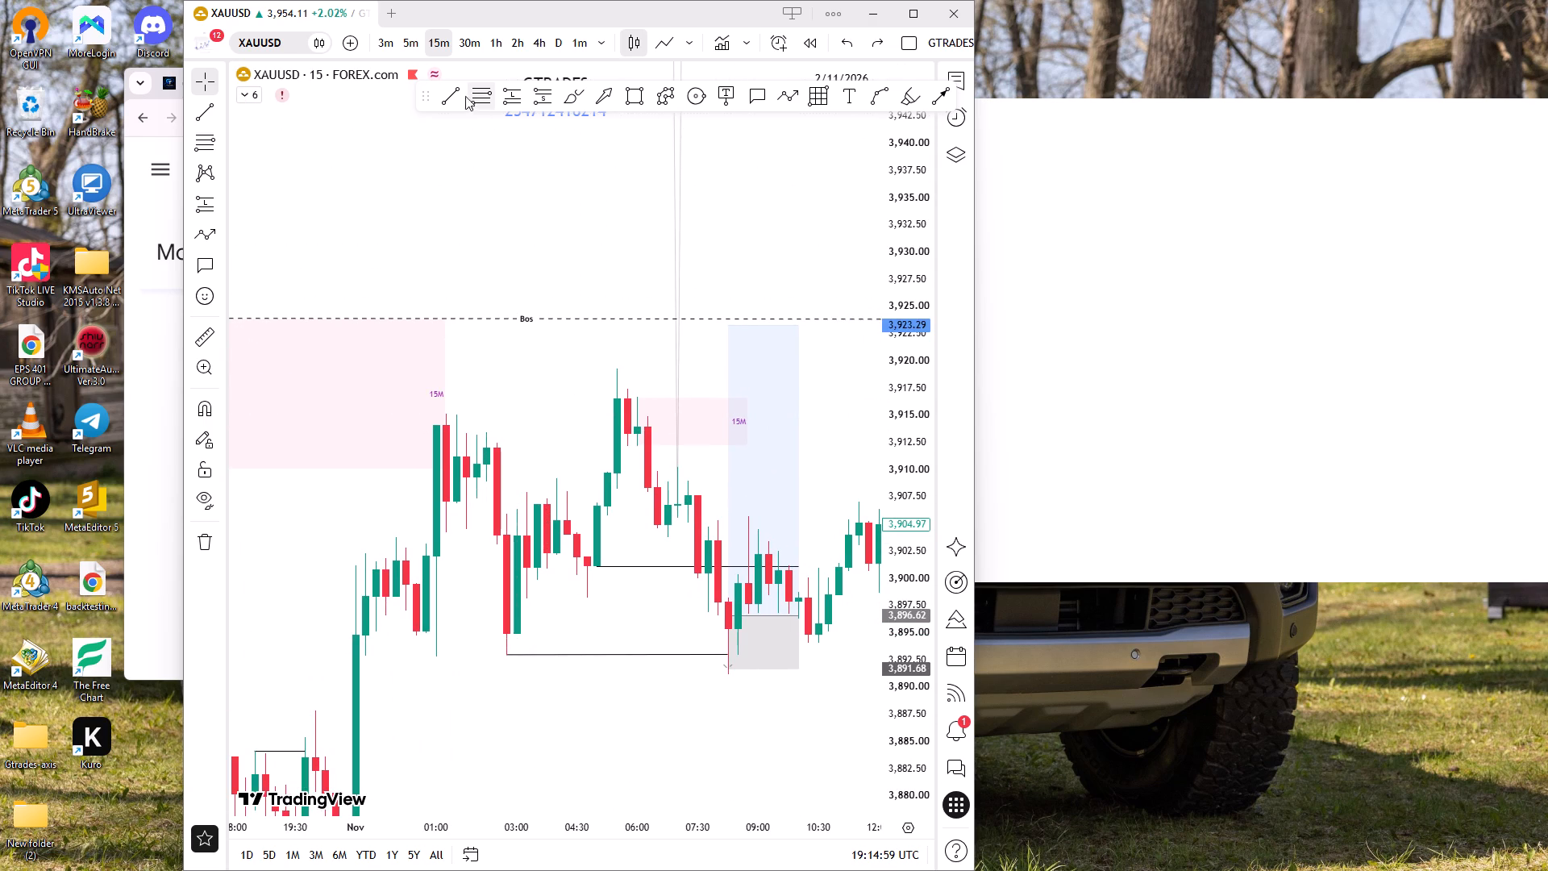
Draw a 2 November path from about 3,915 to 3,893 and back, across to 05:30 and back, down again, ending at about 3,919.
left_click(451, 94)
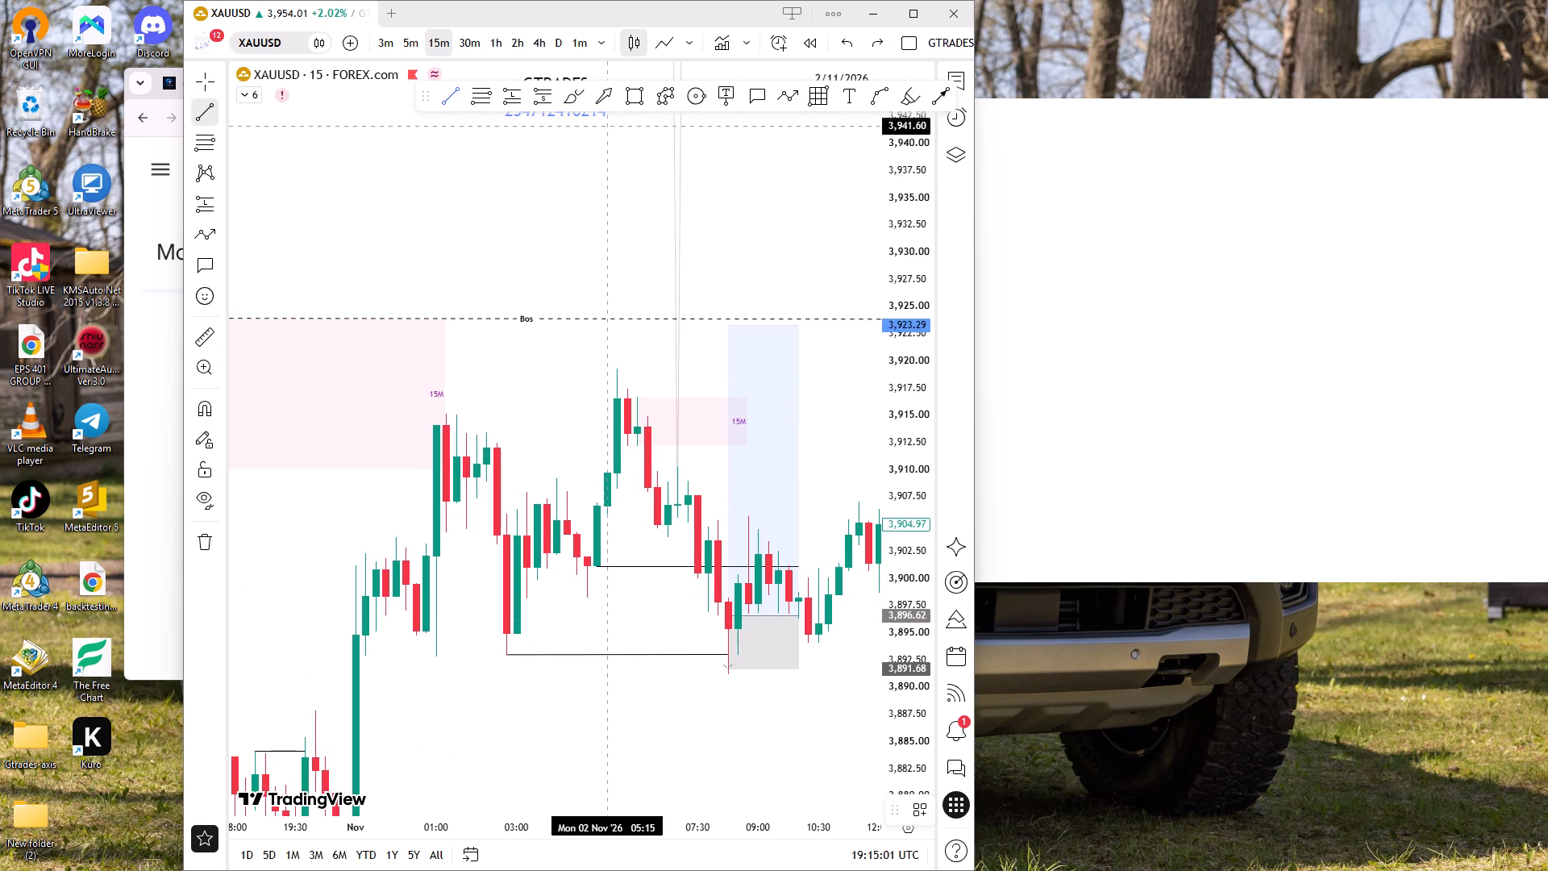
scroll(653, 127, "down", 1, "ctrl")
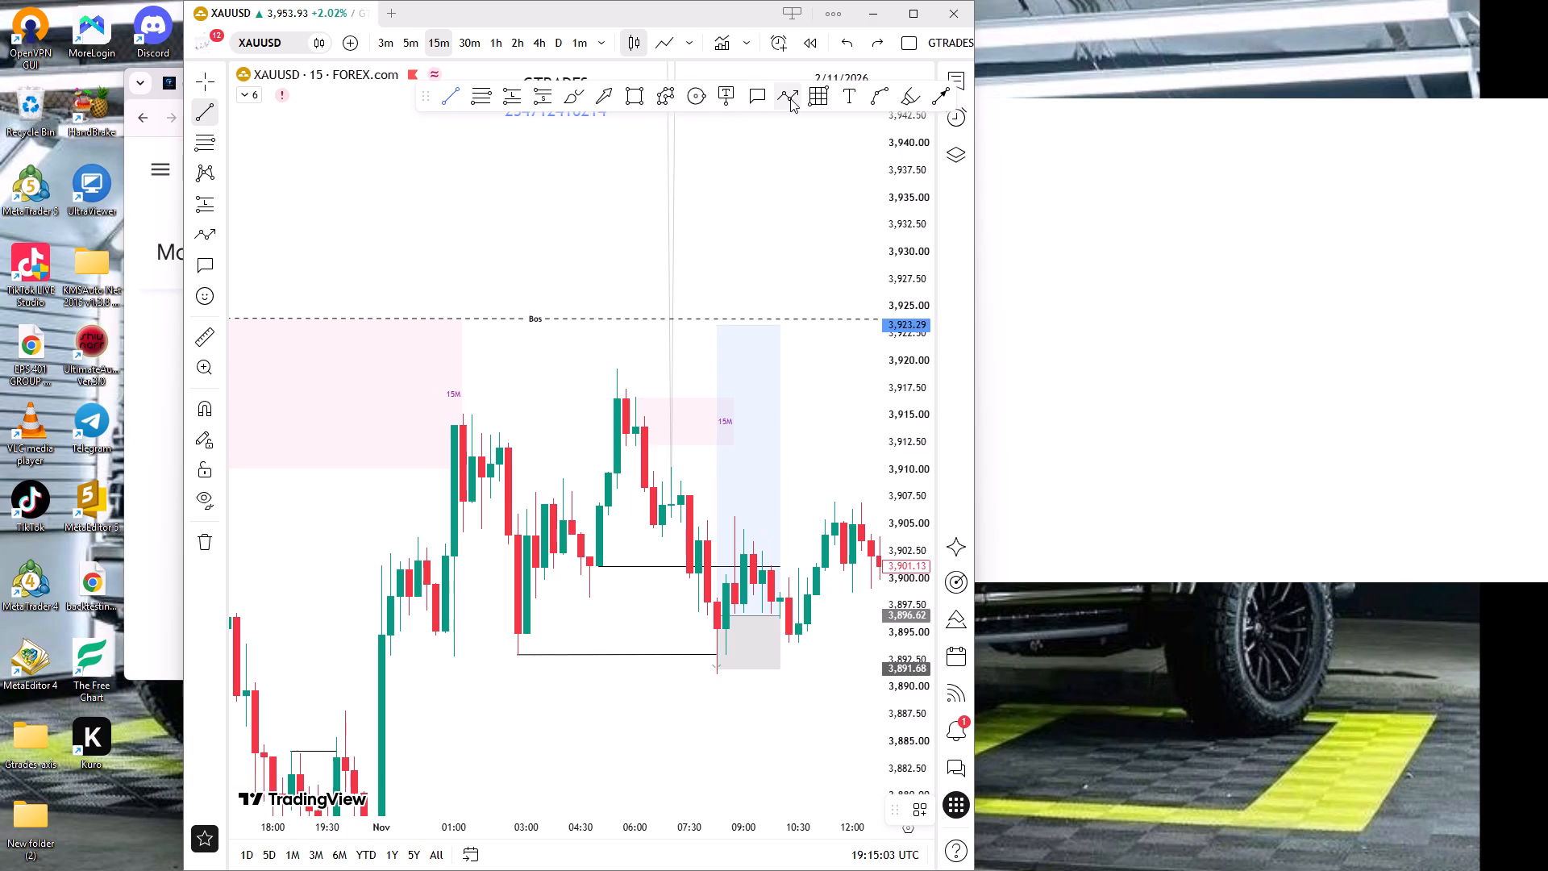
left_click(790, 98)
left_click(462, 412)
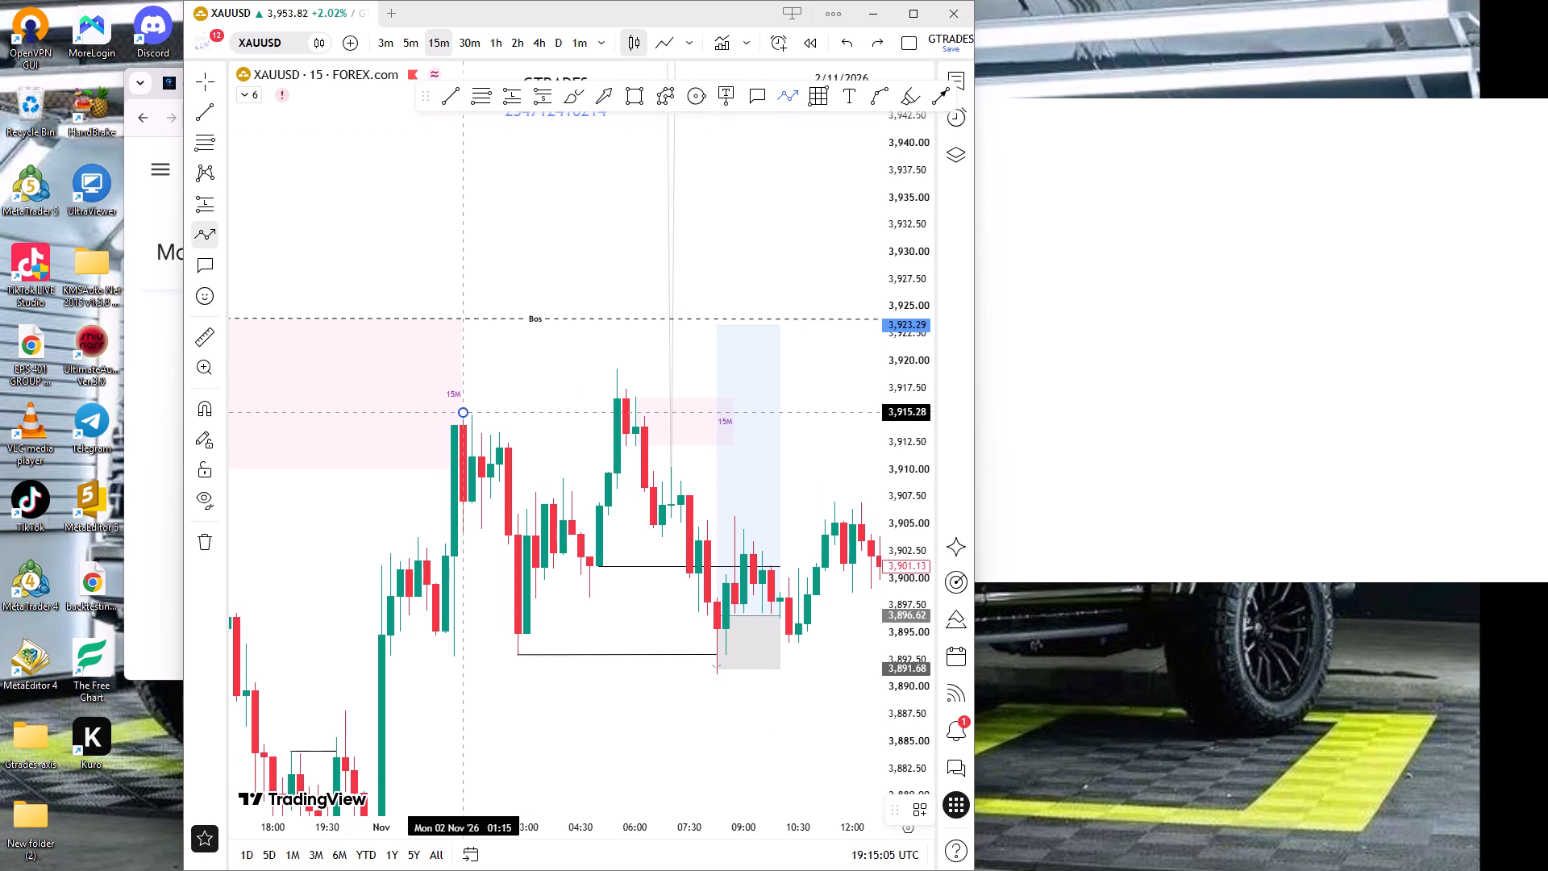
left_click(519, 658)
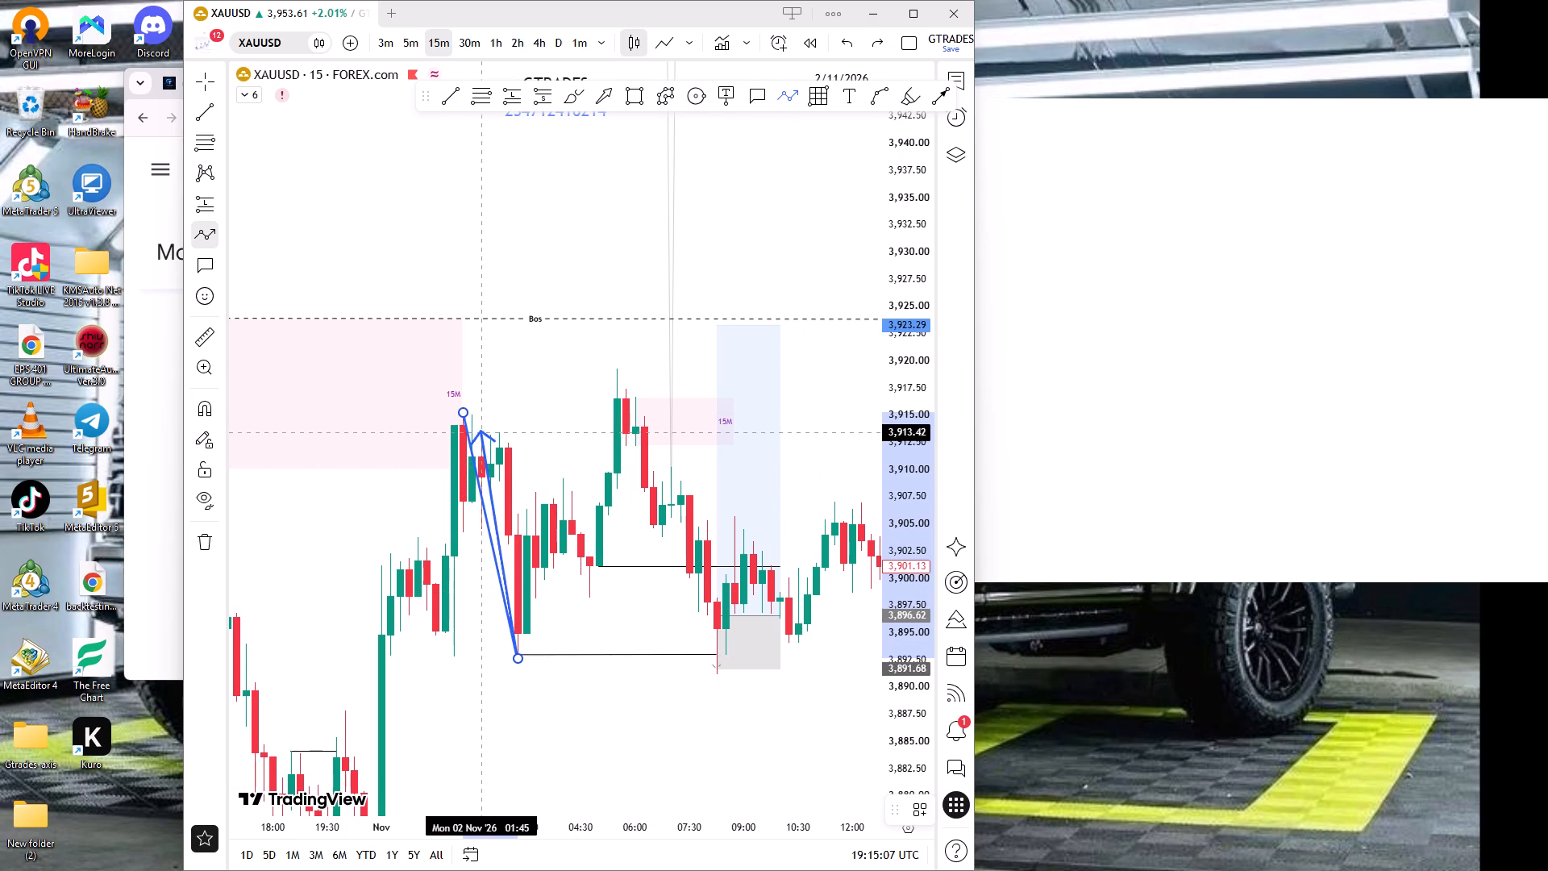
left_click(464, 415)
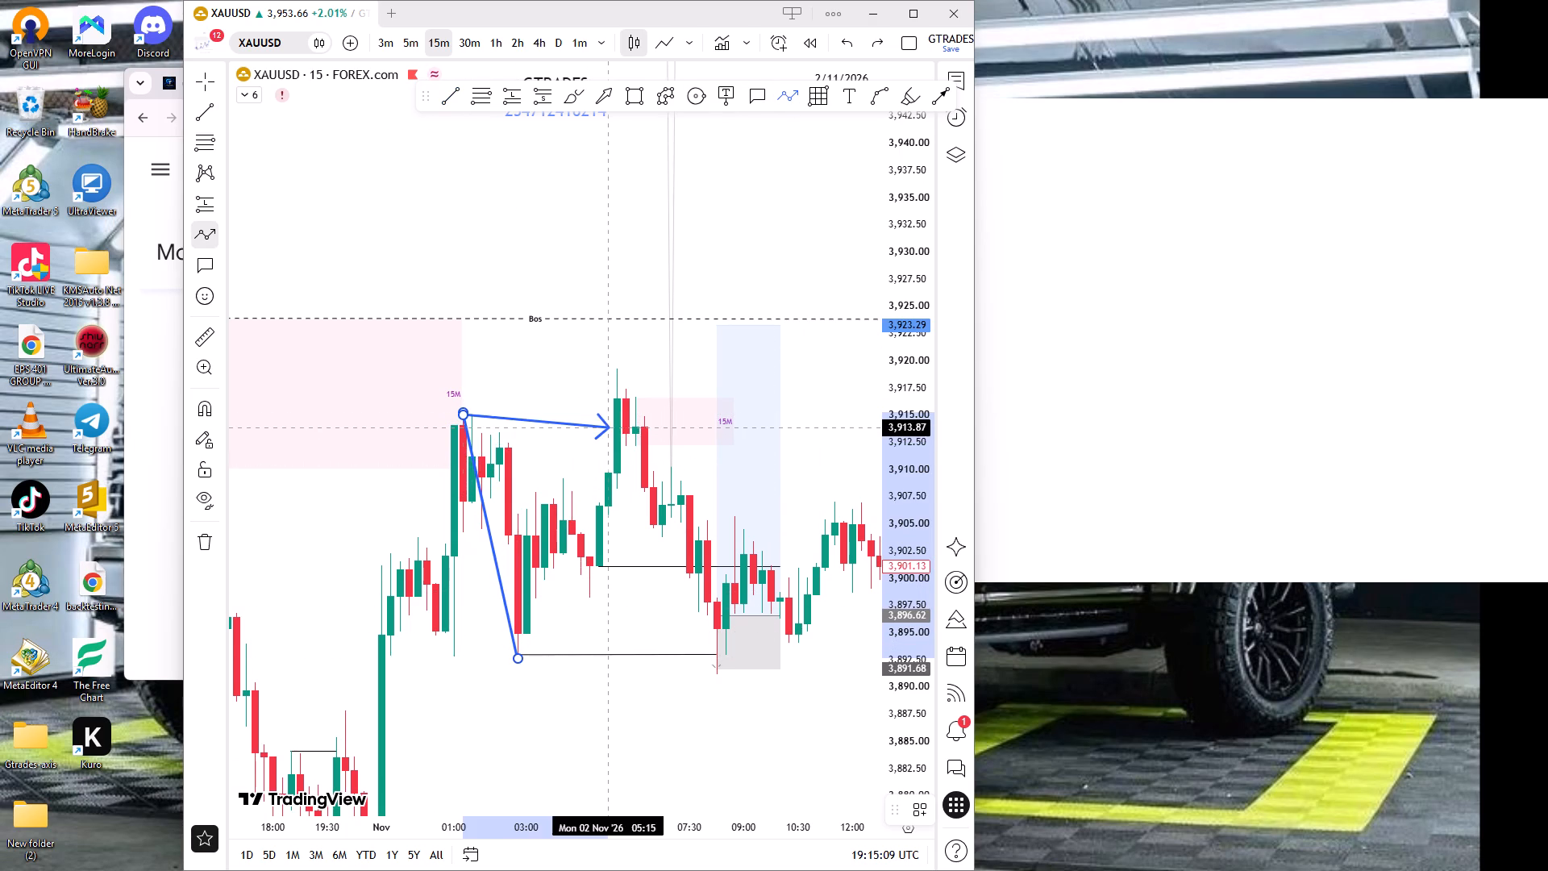
left_click(618, 414)
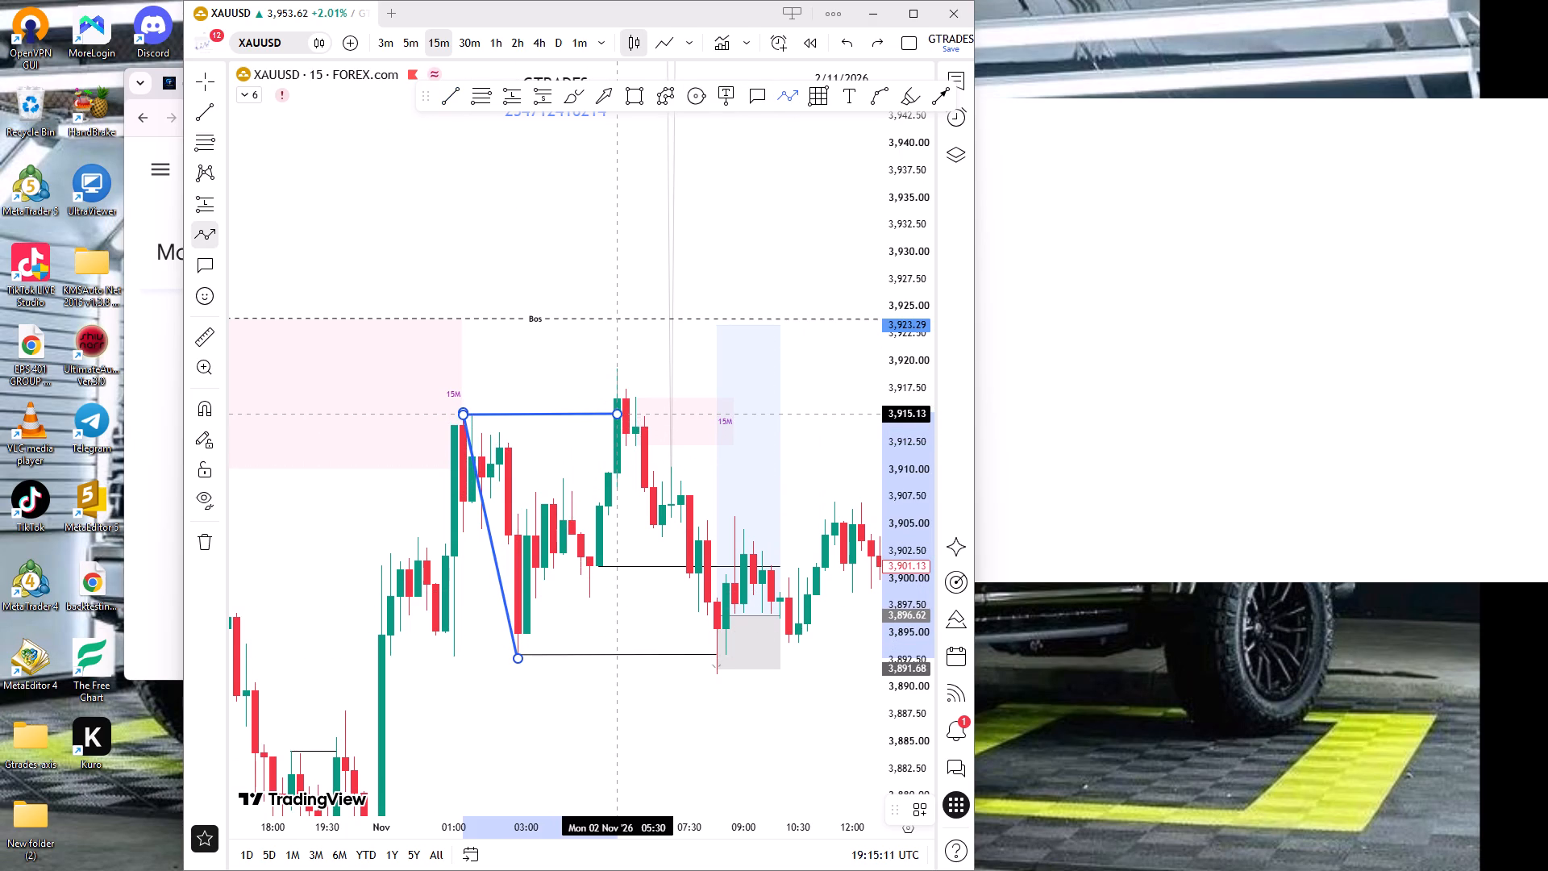
left_click(465, 414)
left_click(518, 661)
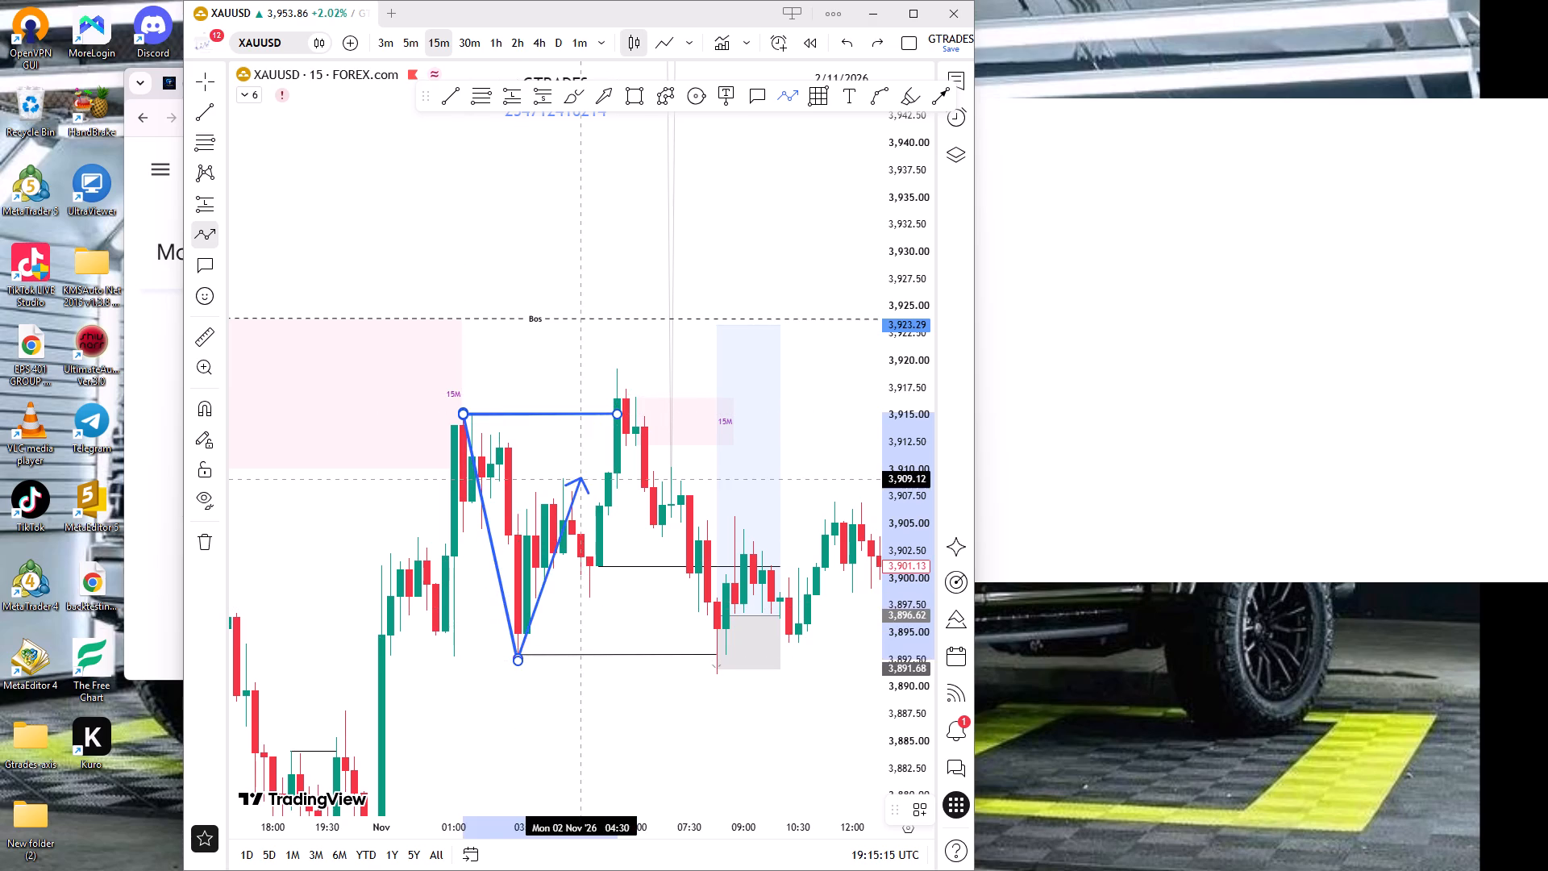
left_click(619, 371)
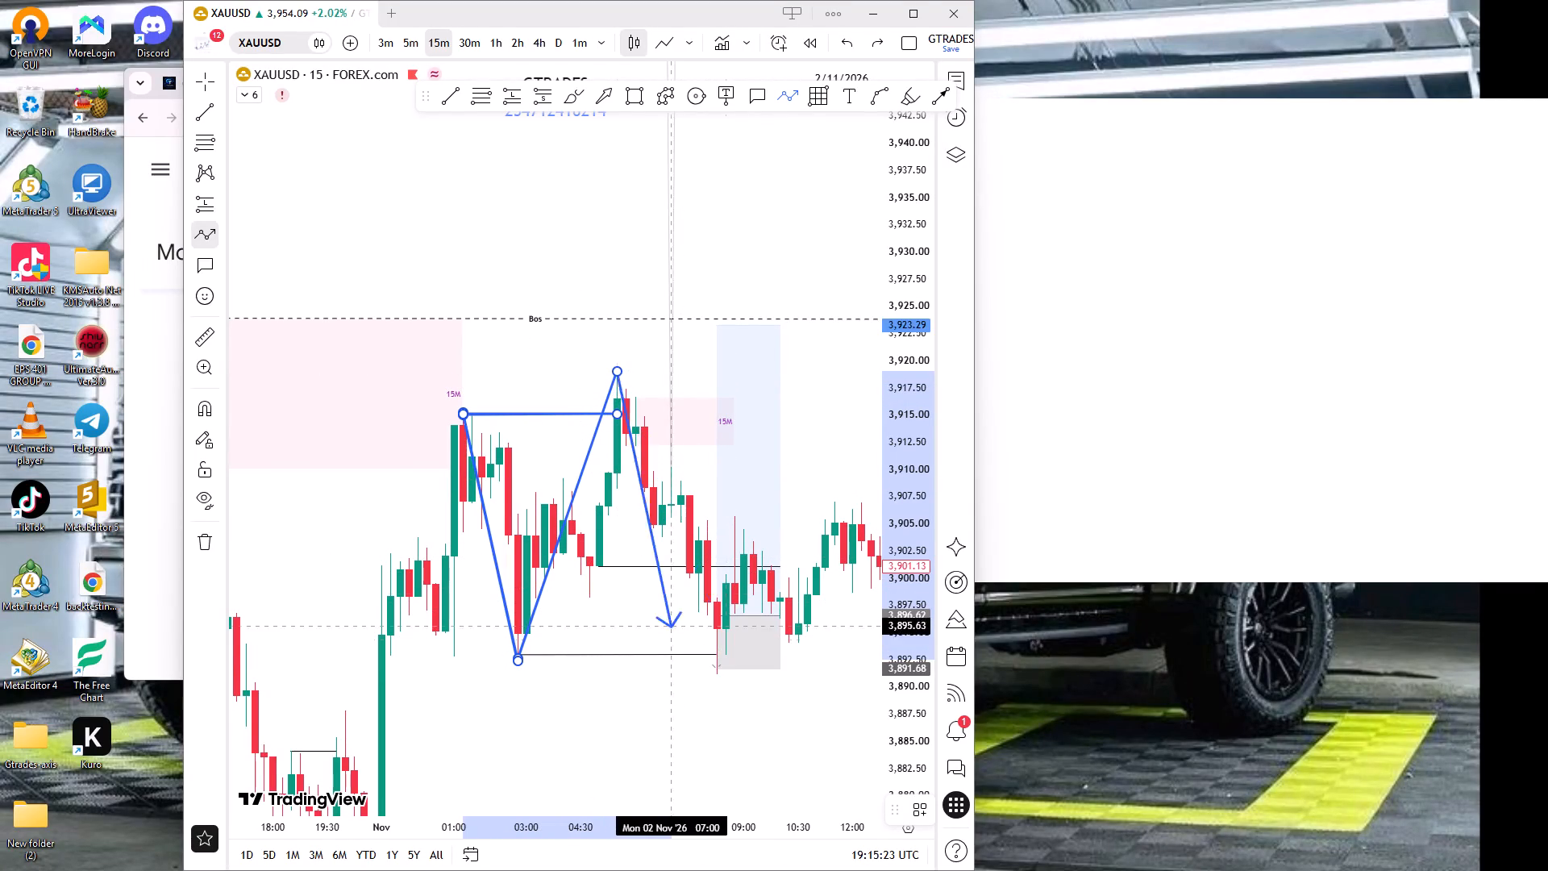
scroll(570, 557, "down", 5)
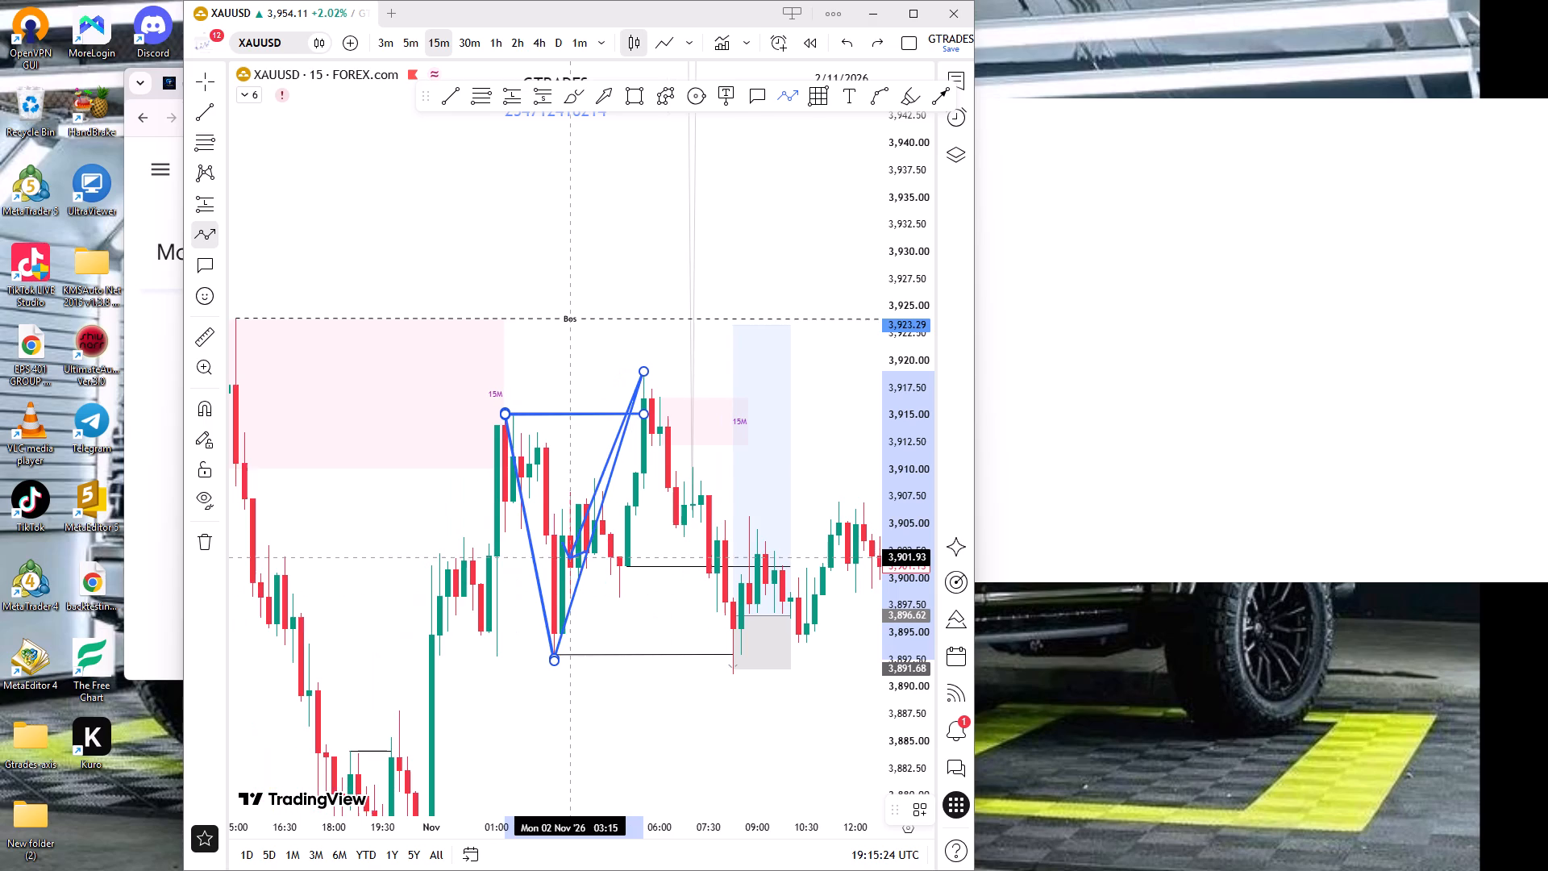
scroll(458, 518, "down", 4, "ctrl")
scroll(696, 627, "up", 8, "ctrl")
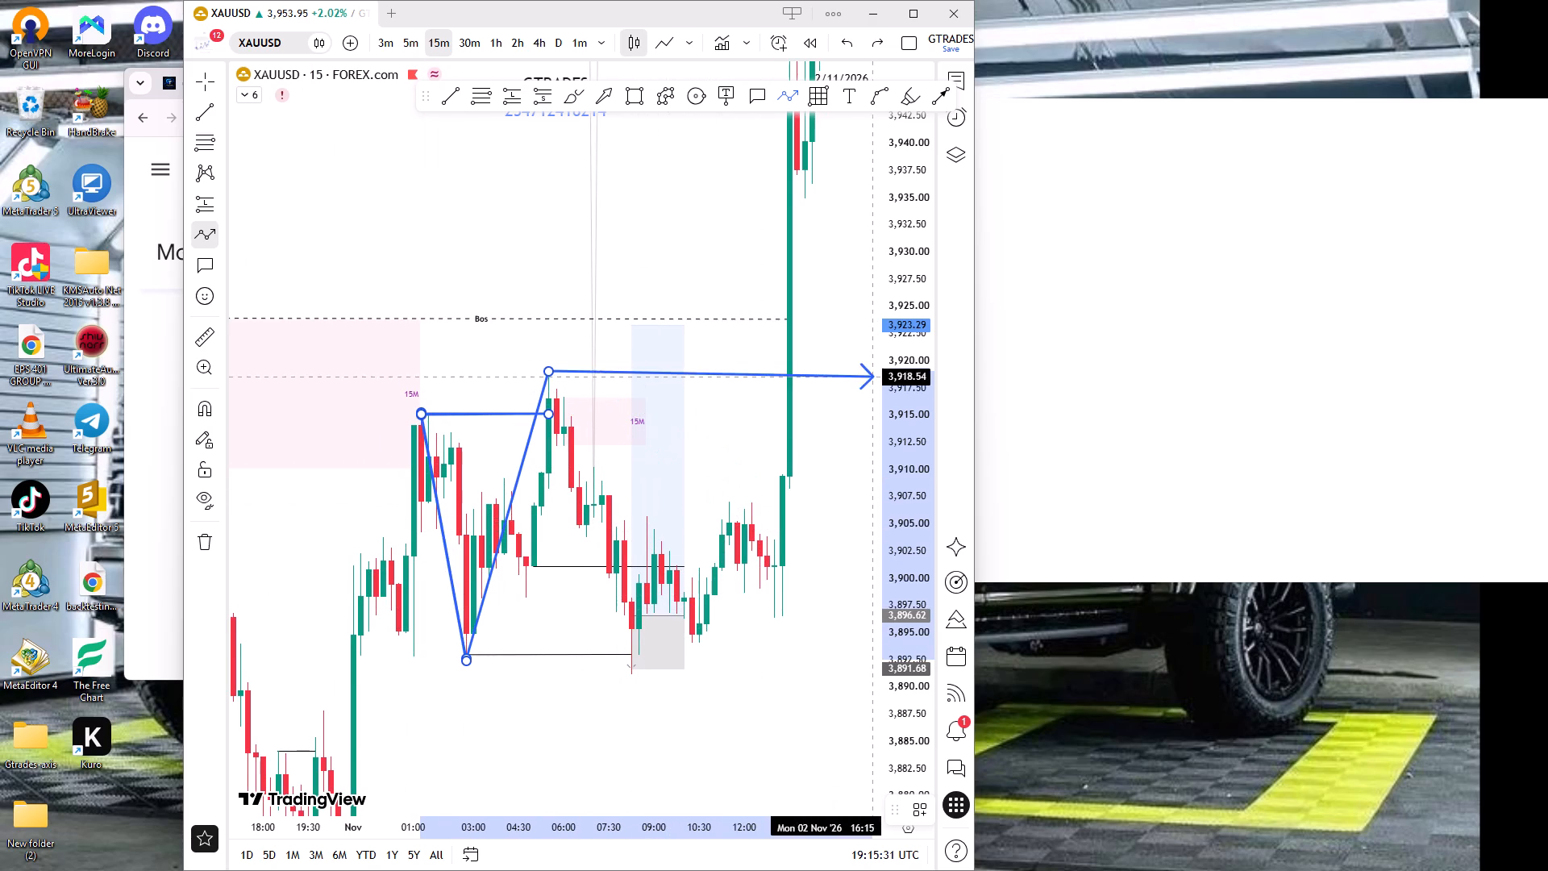
left_click_drag(896, 340, 822, 551)
right_click(786, 327)
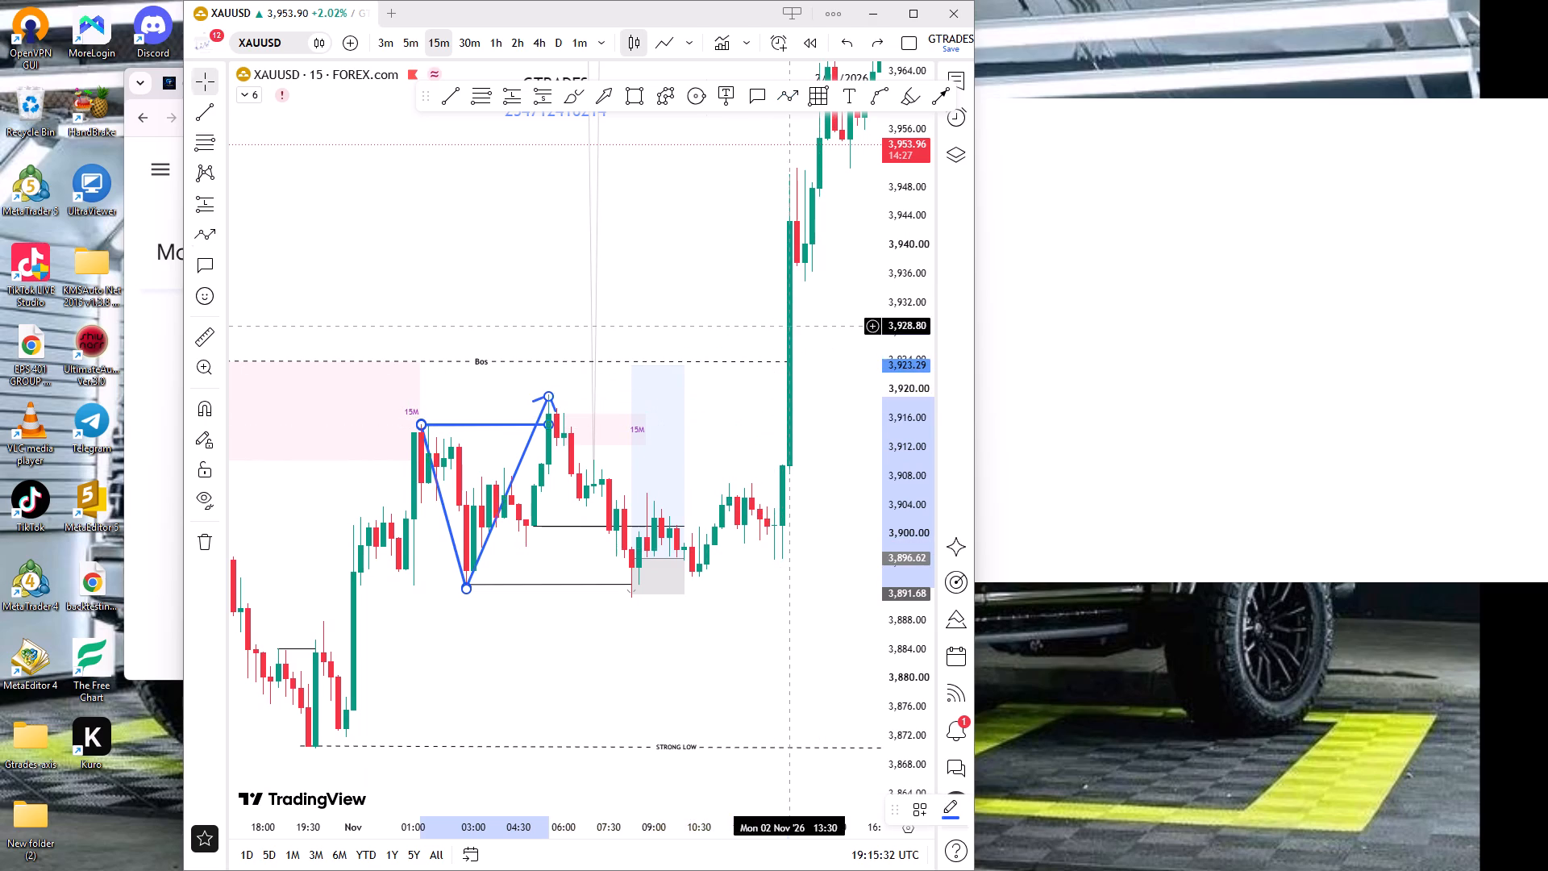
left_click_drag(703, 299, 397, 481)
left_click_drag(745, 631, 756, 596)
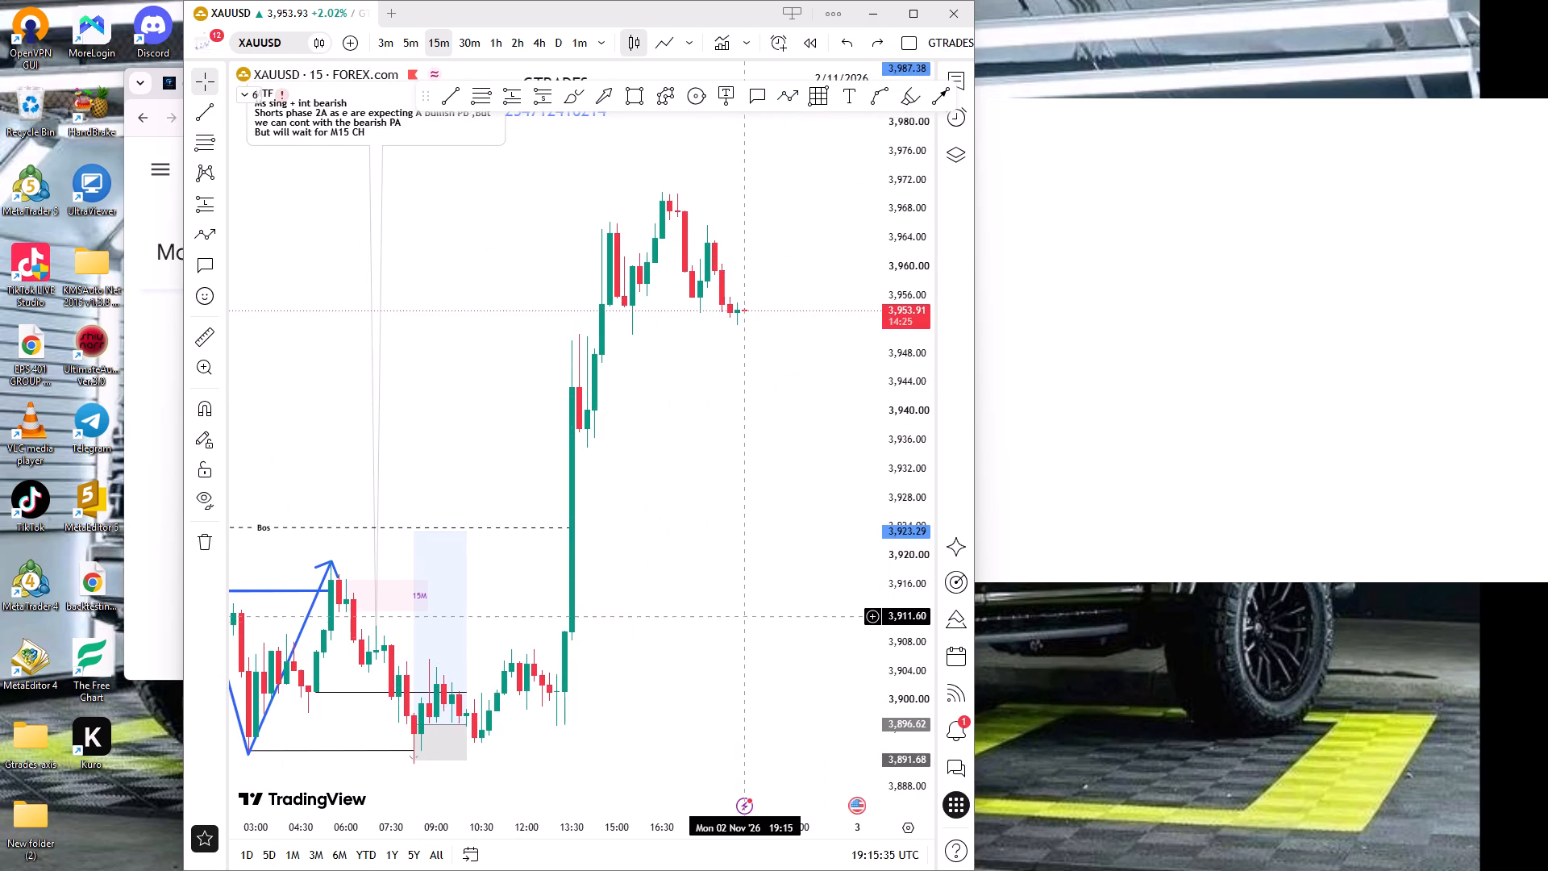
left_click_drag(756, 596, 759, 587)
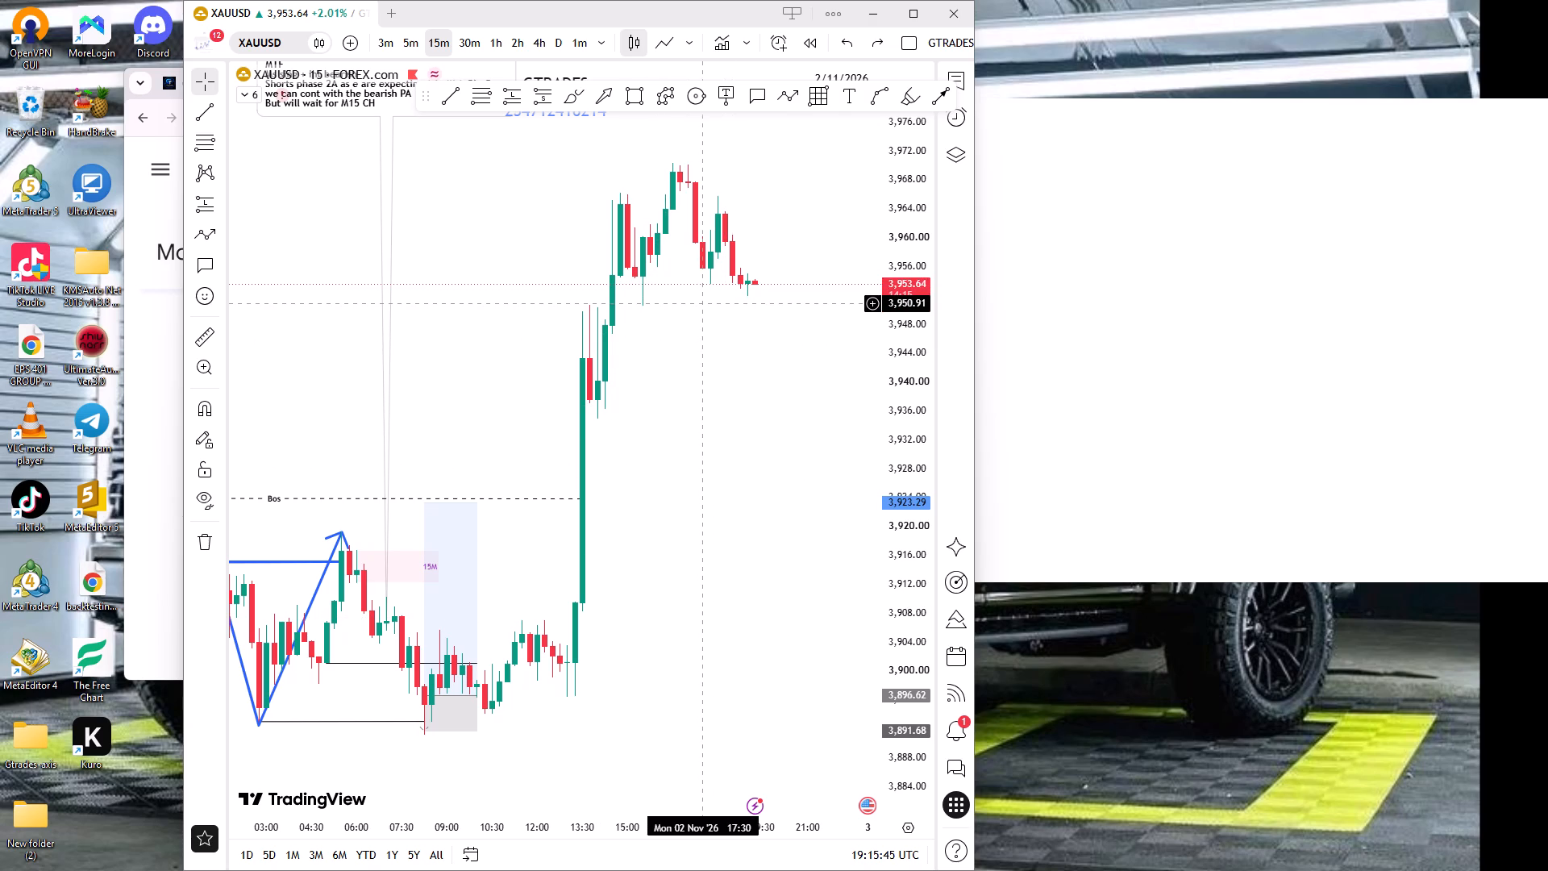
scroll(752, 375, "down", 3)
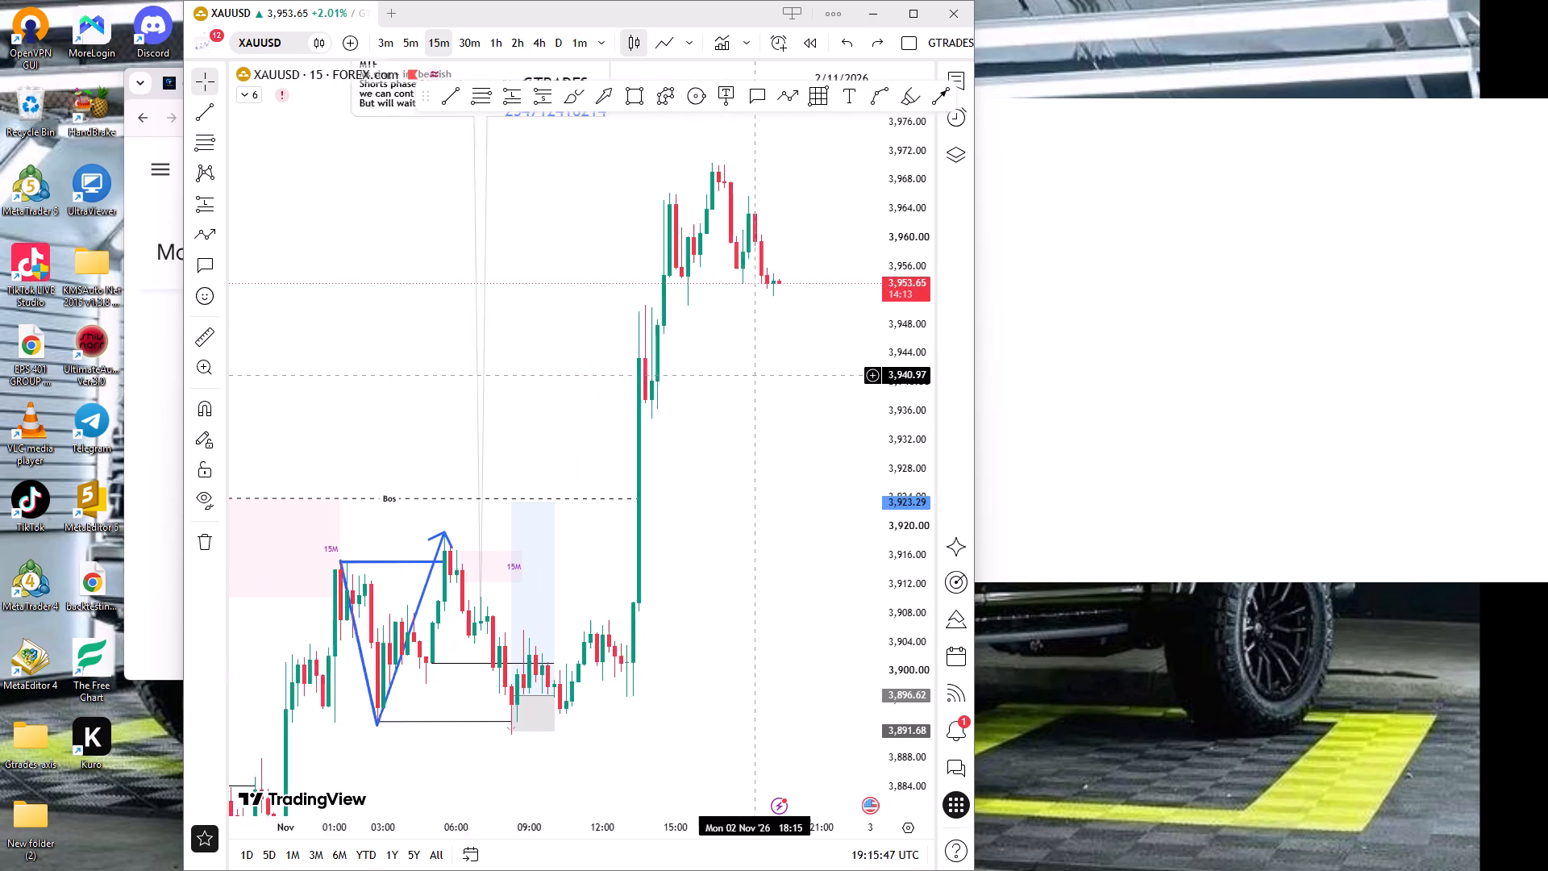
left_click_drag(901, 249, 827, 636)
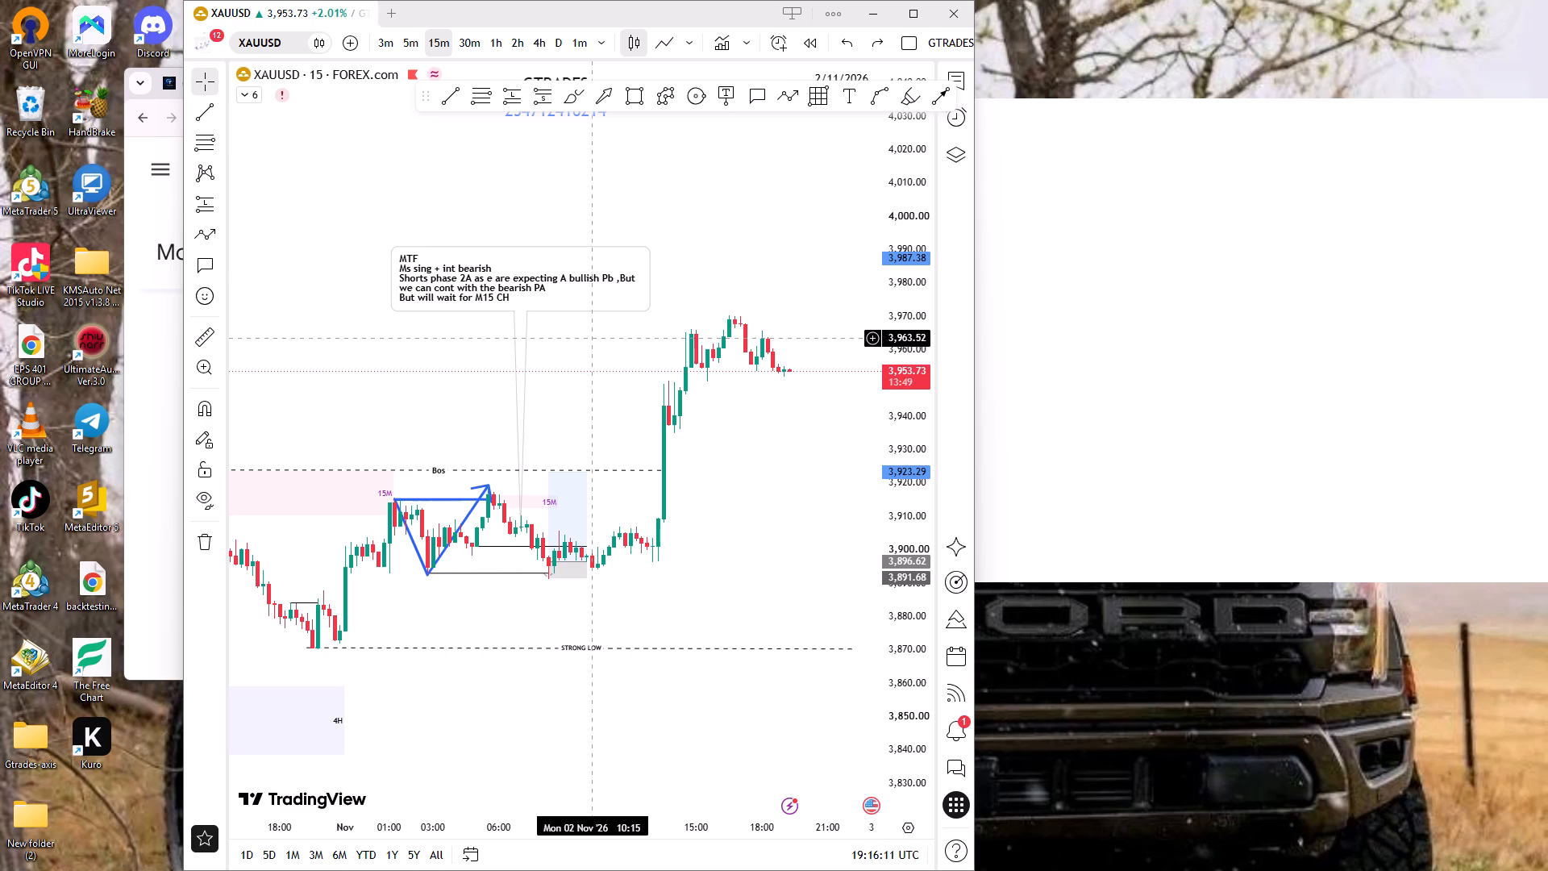
Search for AUDCAD and open its 15-minute chart with the OANDA price feed.
type("auf")
key("BackSpace")
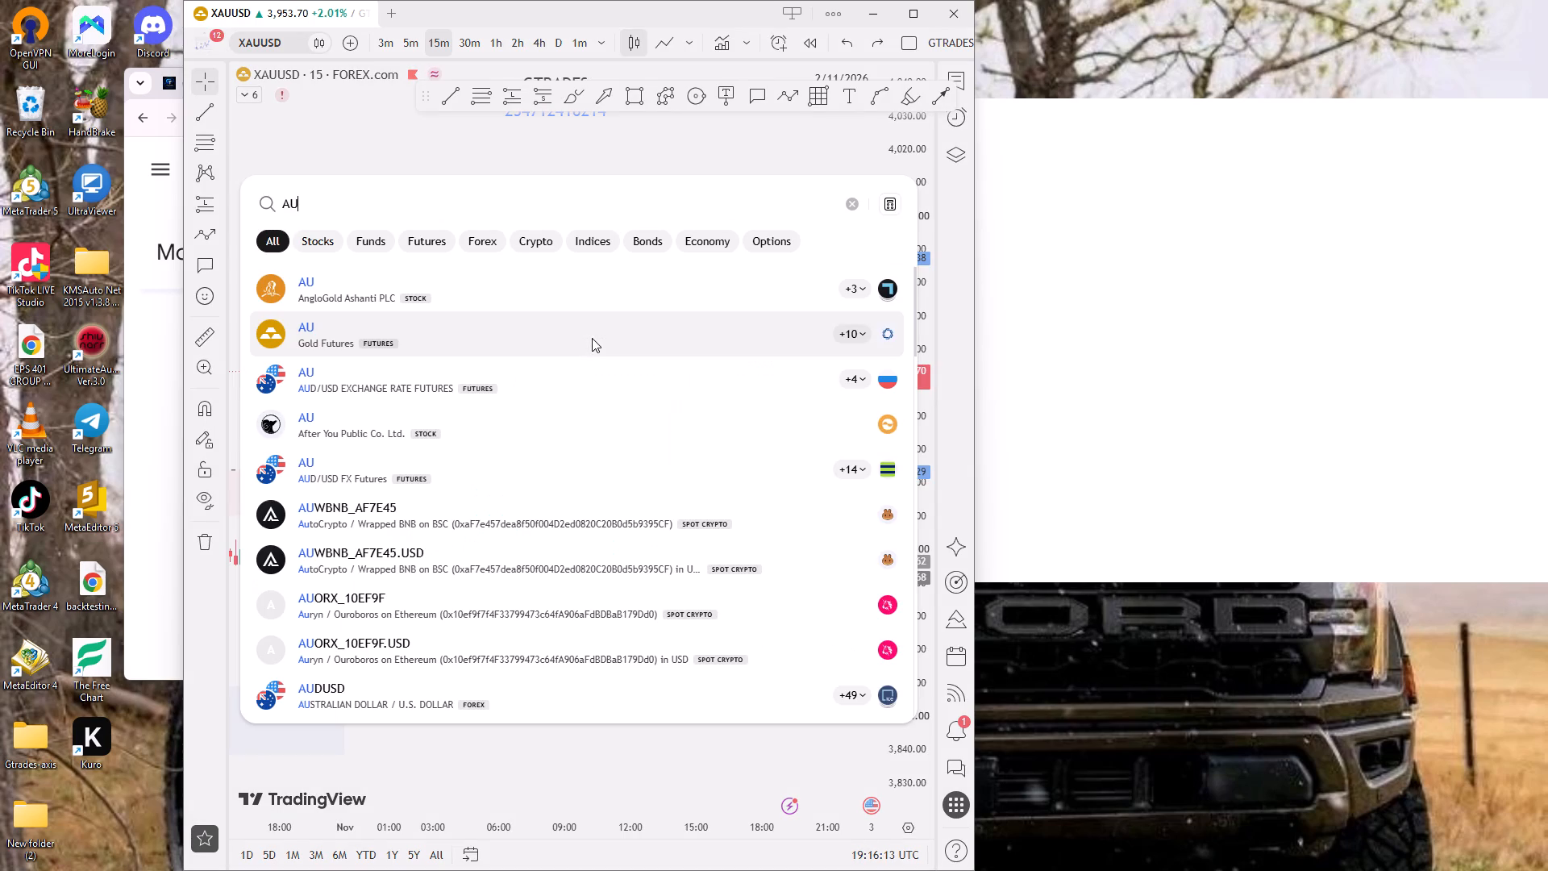
key("d")
type("cad")
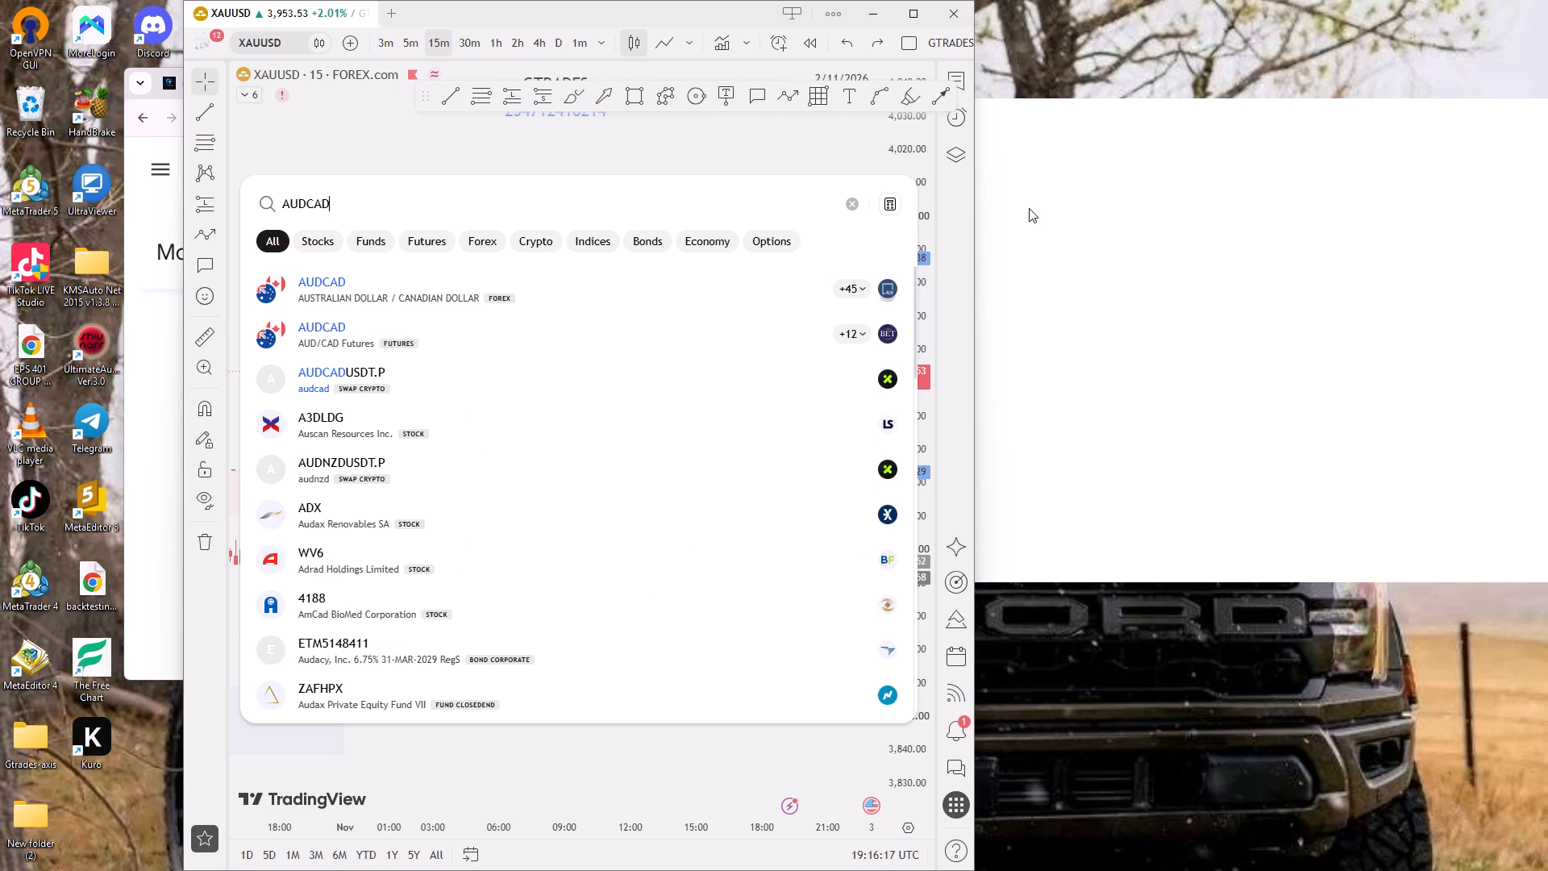
left_click(865, 289)
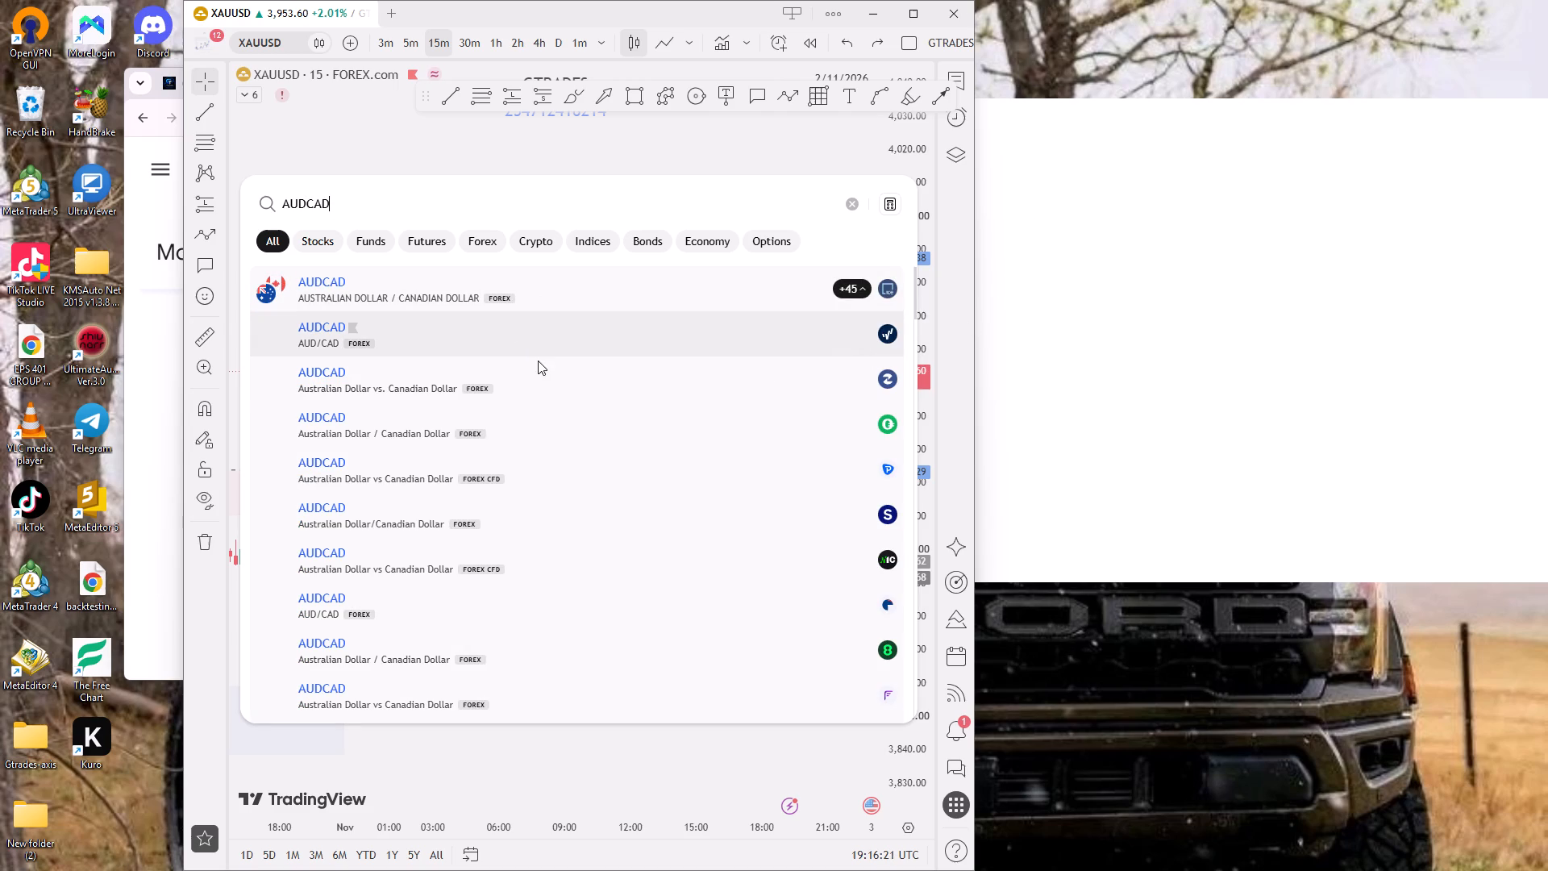
left_click(553, 328)
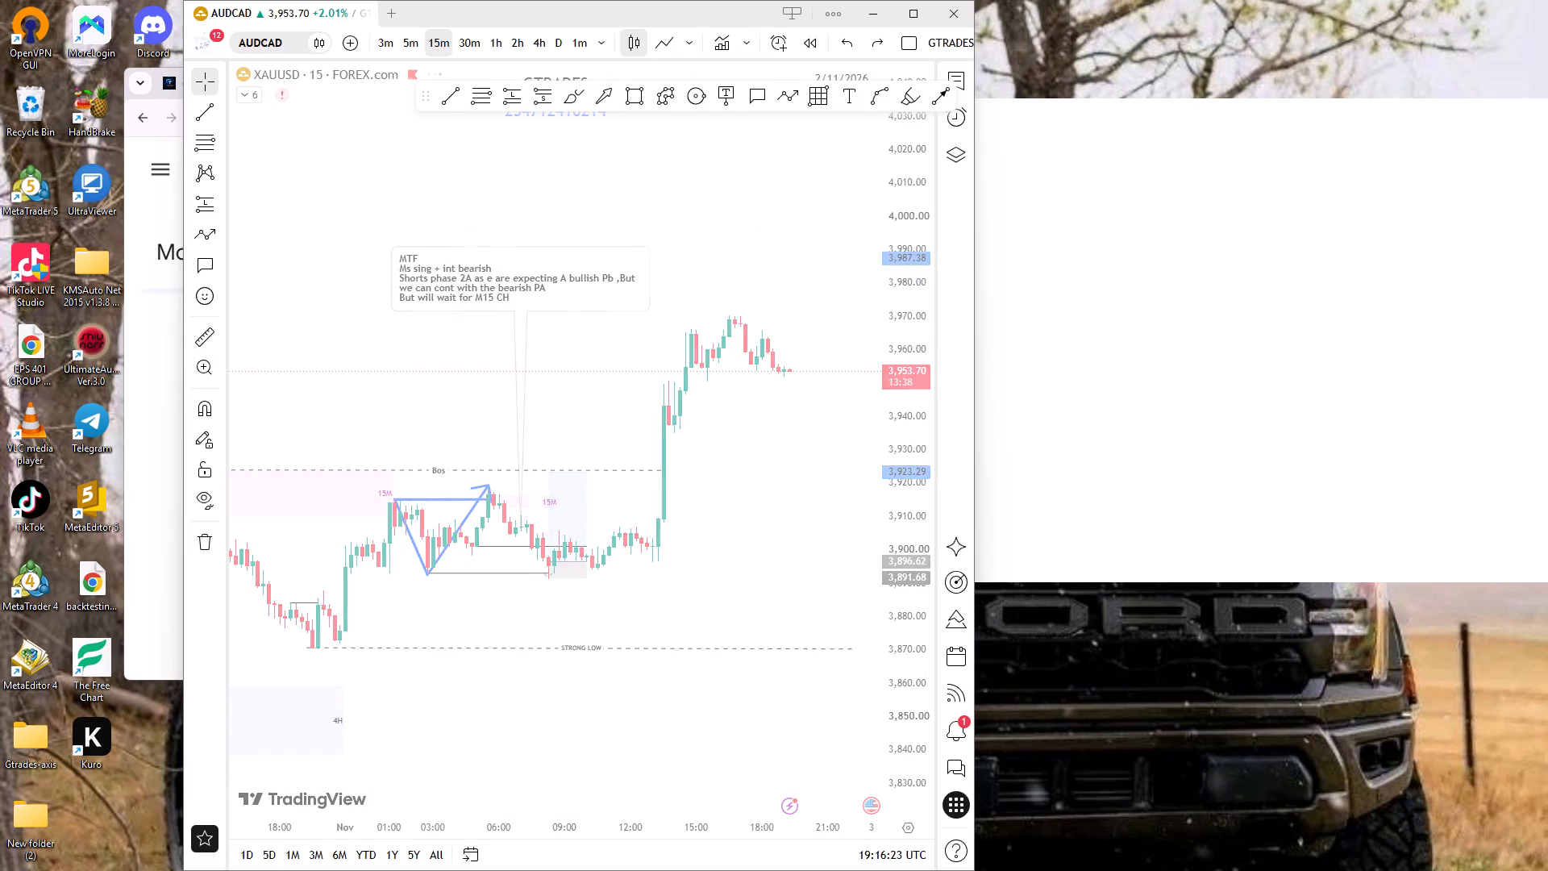
right_click(557, 328)
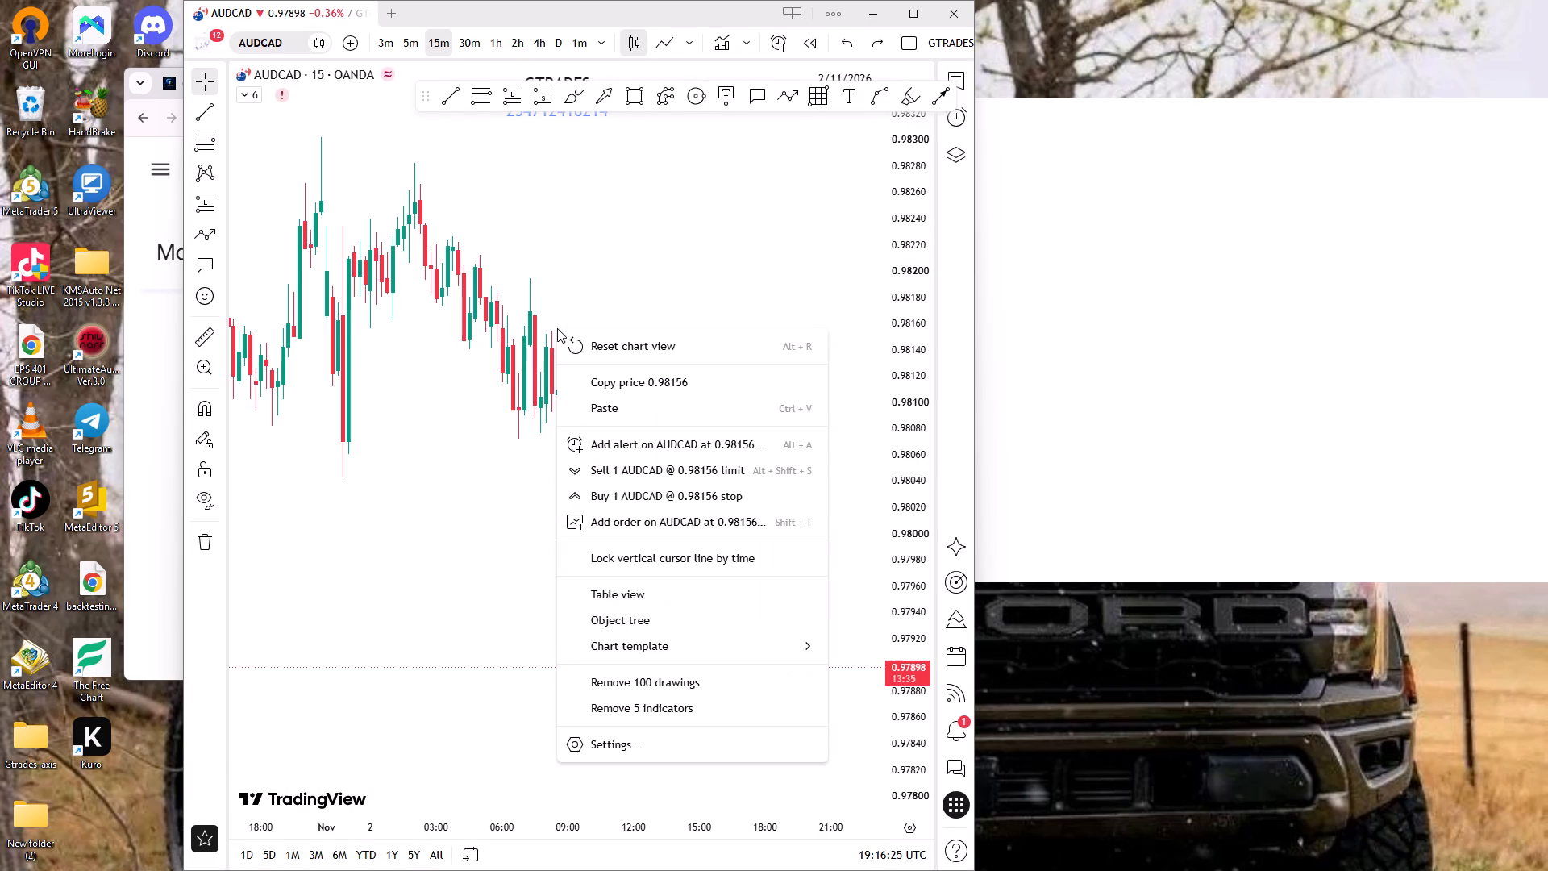
left_click(685, 294)
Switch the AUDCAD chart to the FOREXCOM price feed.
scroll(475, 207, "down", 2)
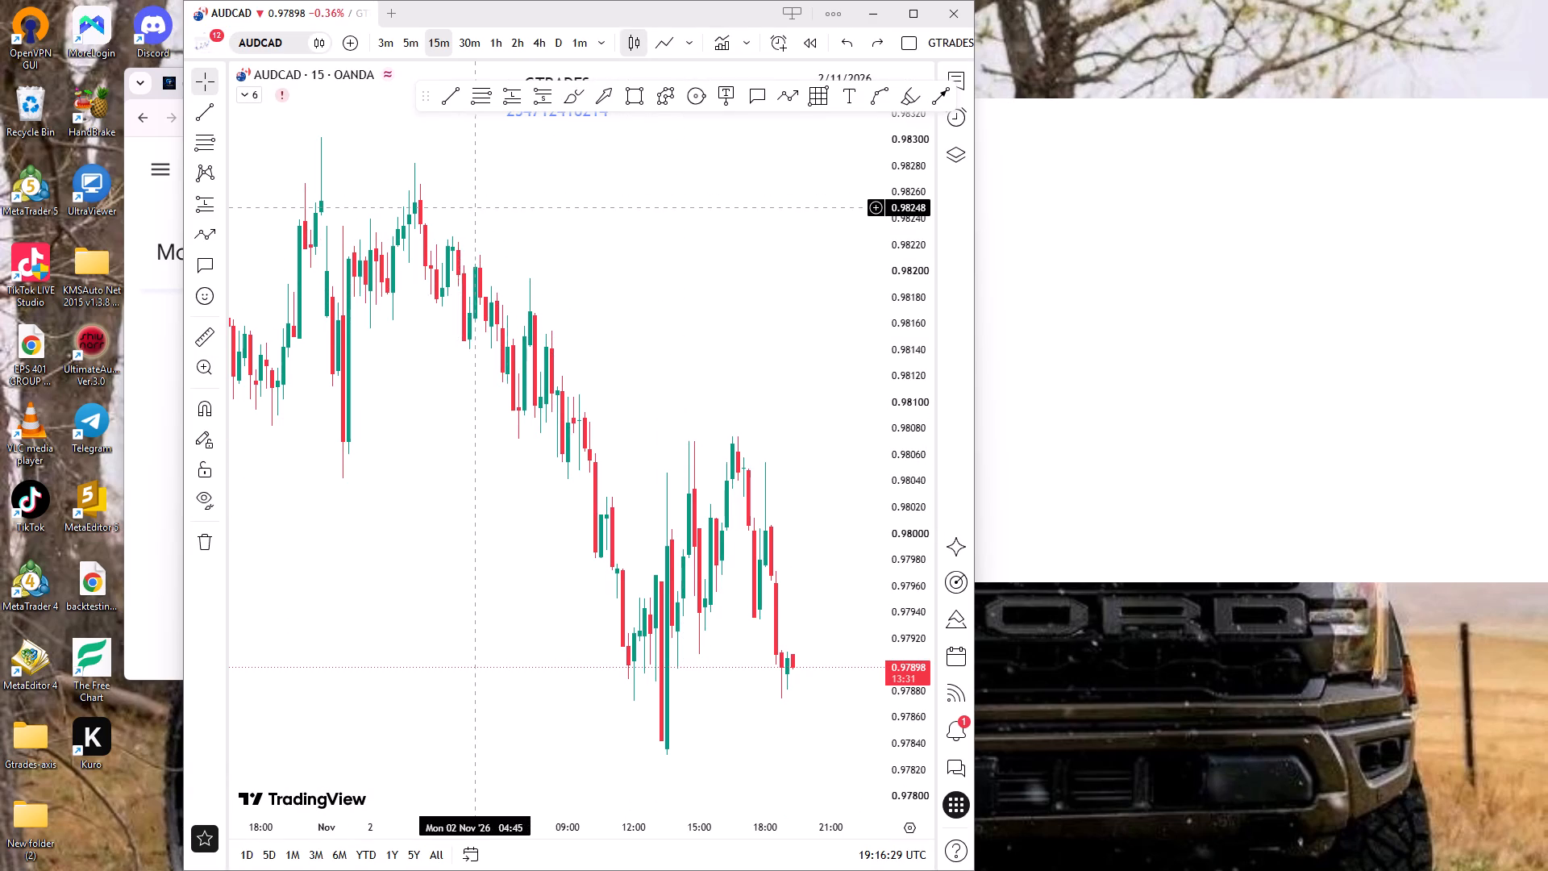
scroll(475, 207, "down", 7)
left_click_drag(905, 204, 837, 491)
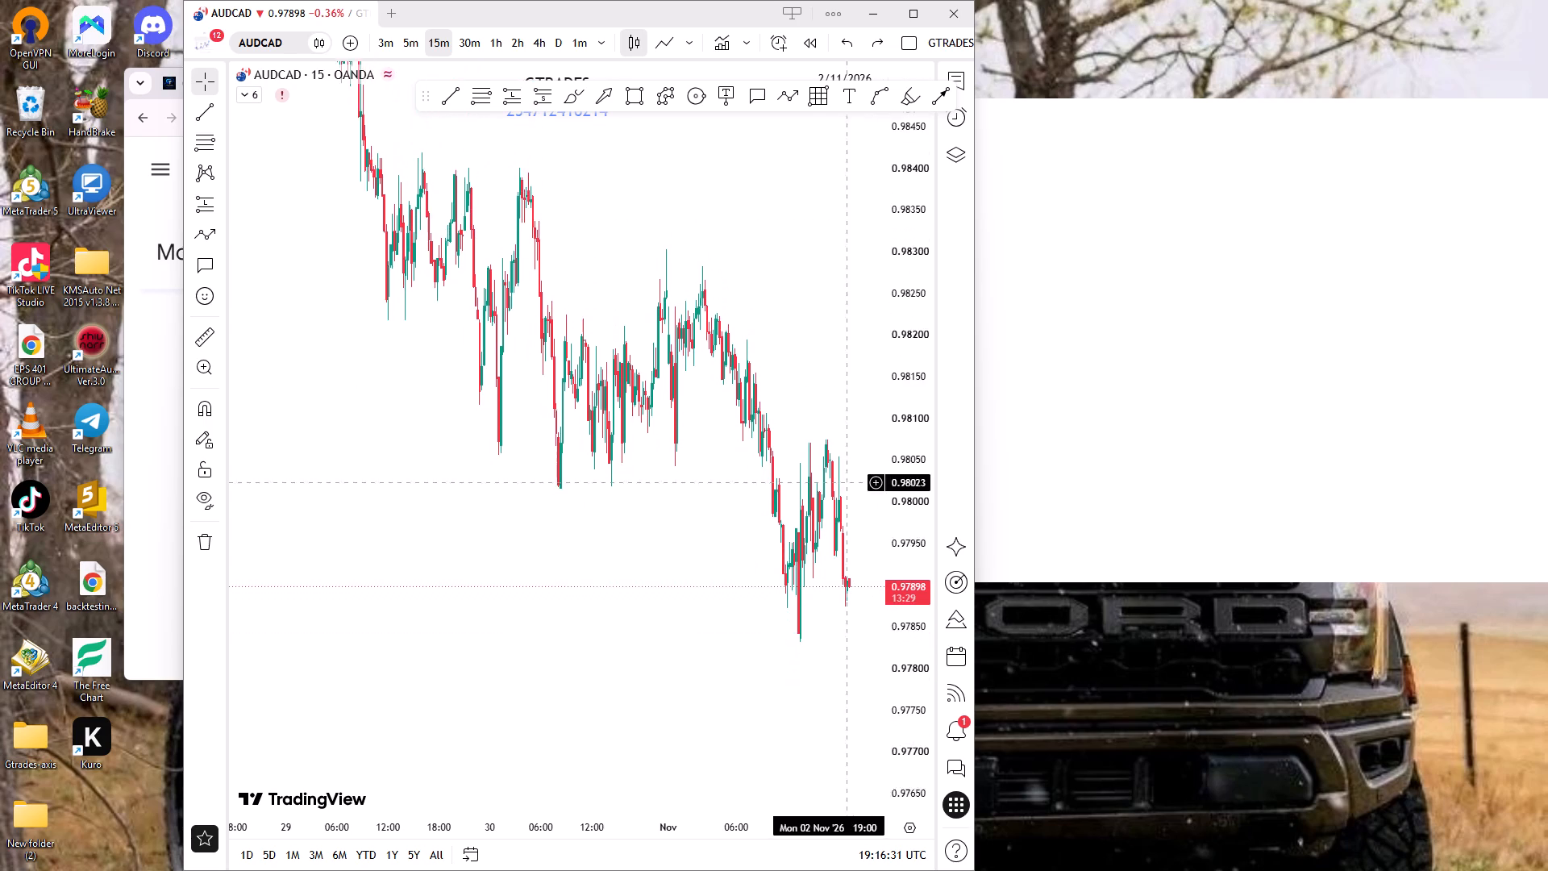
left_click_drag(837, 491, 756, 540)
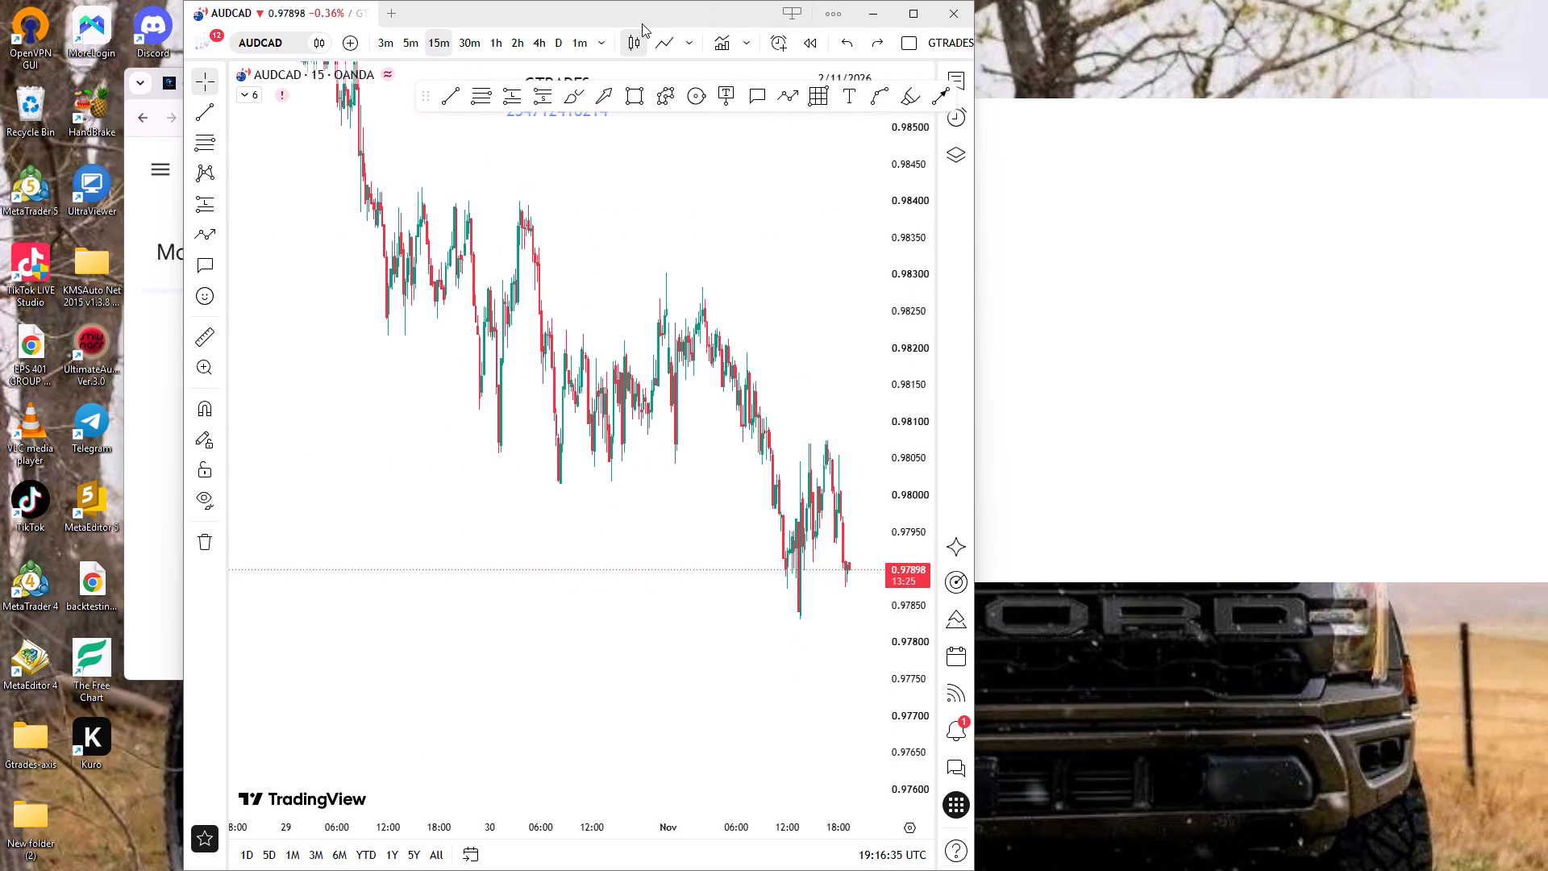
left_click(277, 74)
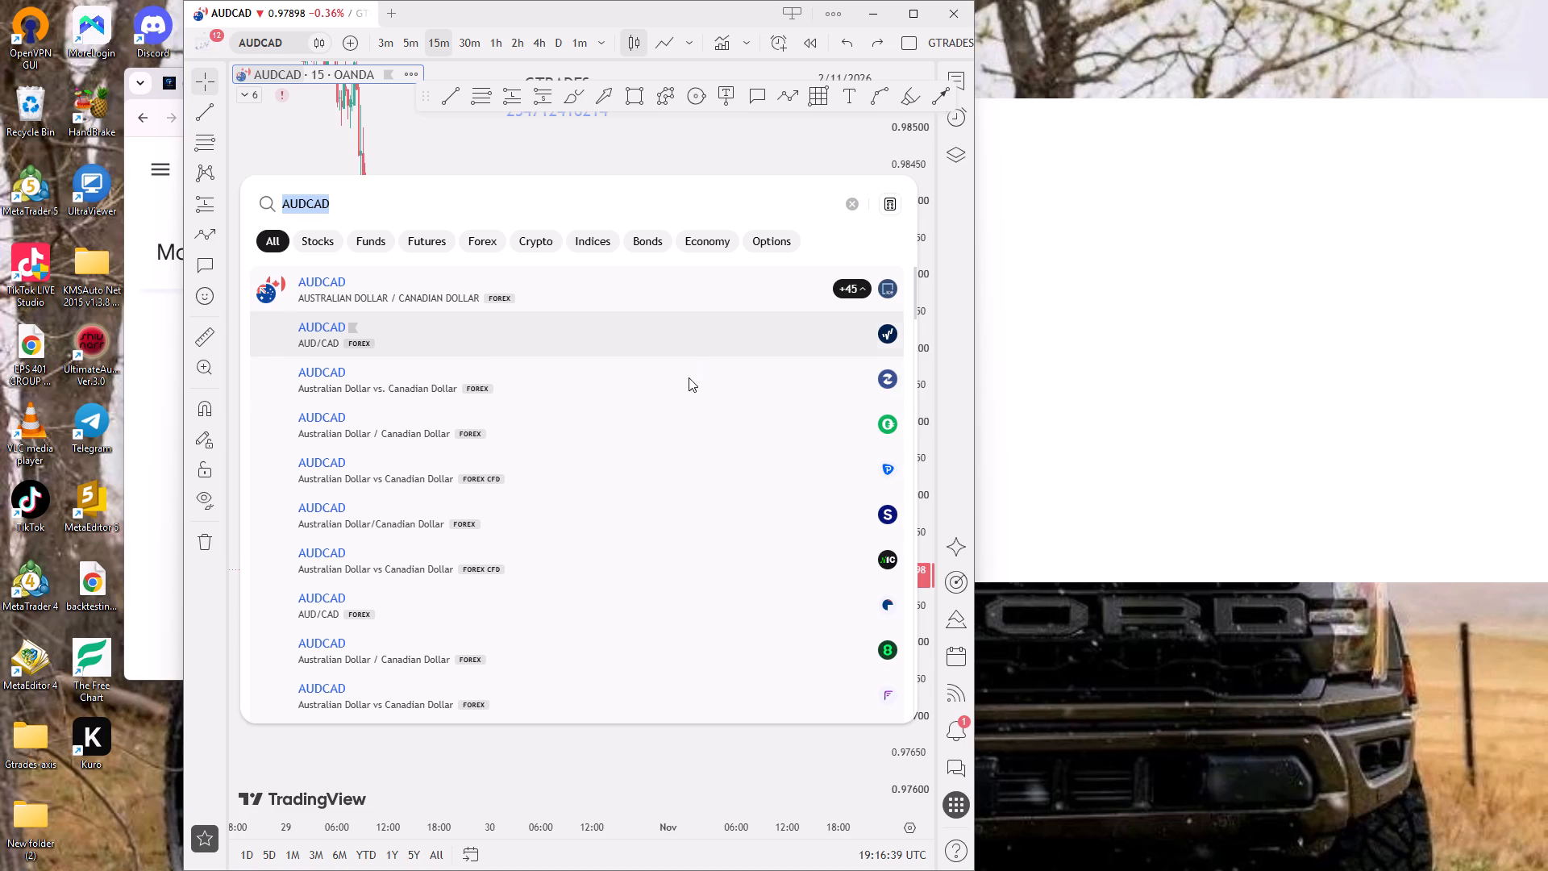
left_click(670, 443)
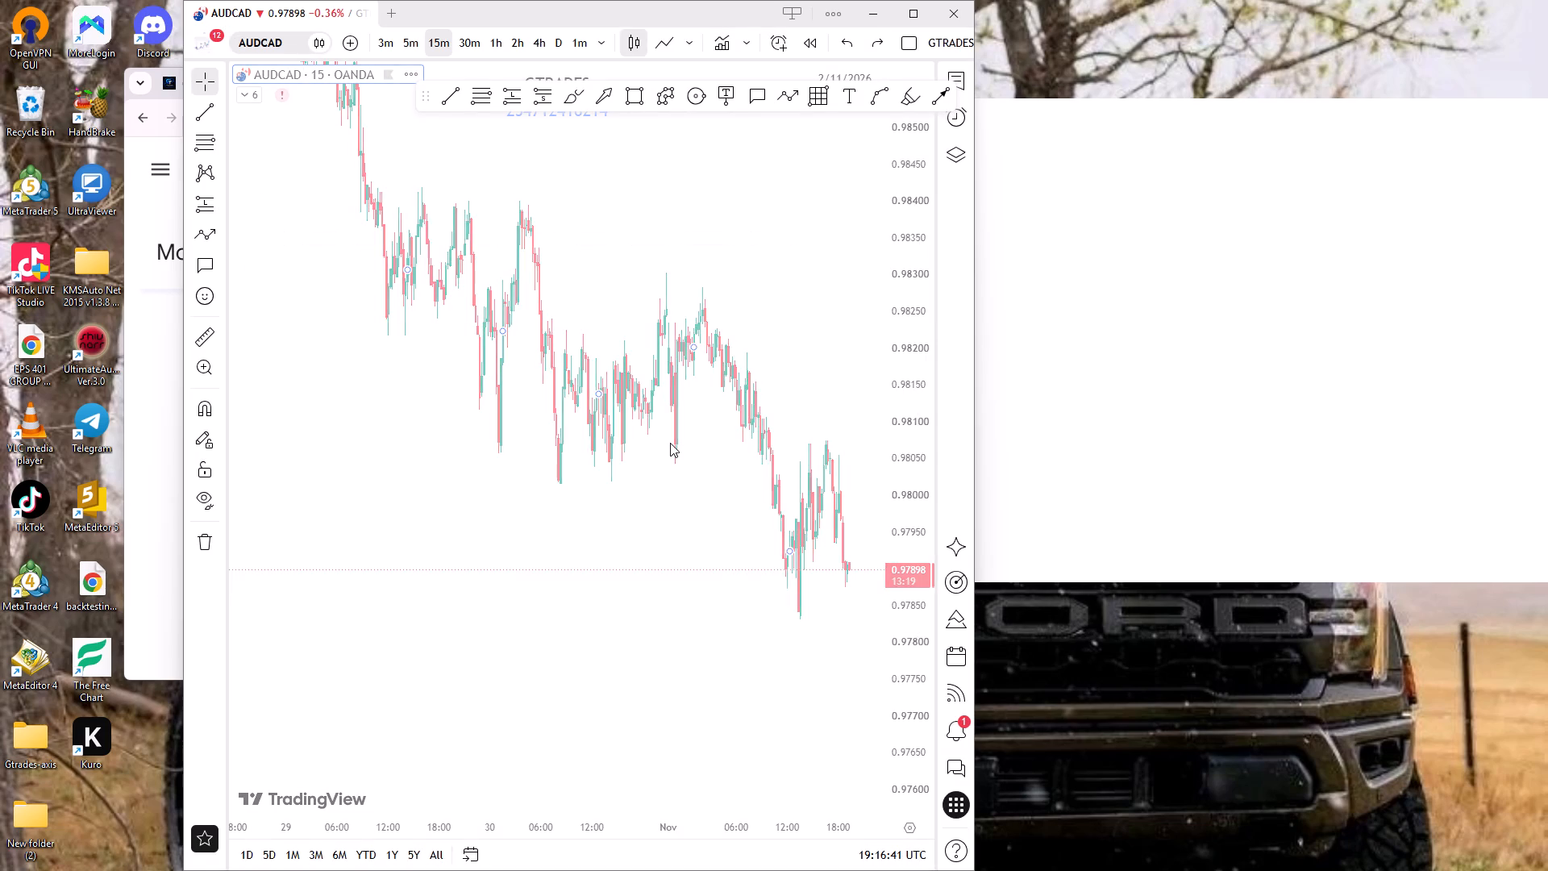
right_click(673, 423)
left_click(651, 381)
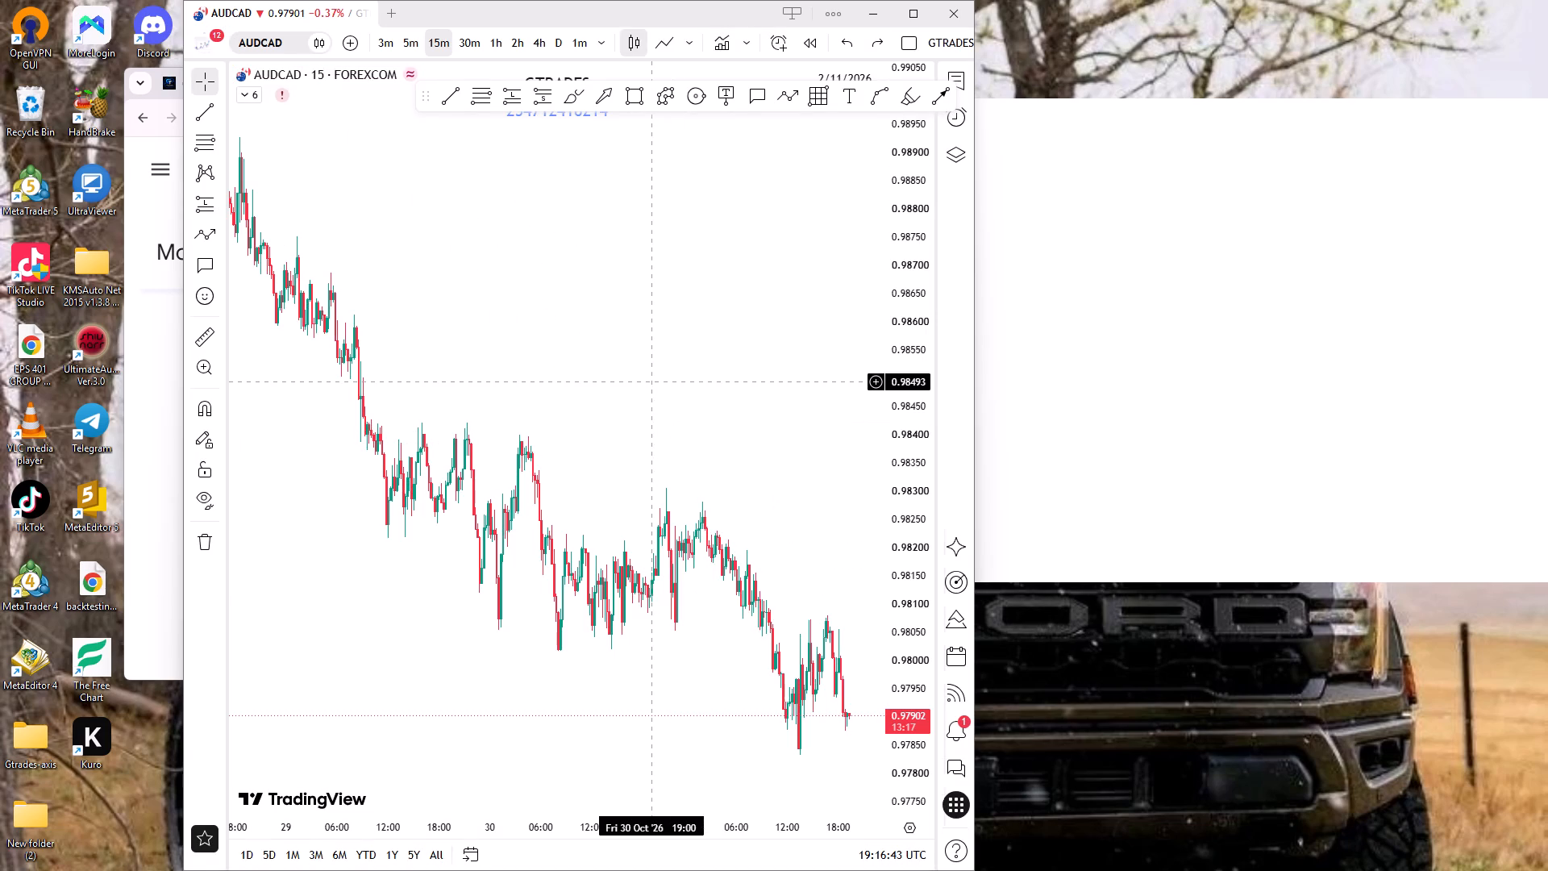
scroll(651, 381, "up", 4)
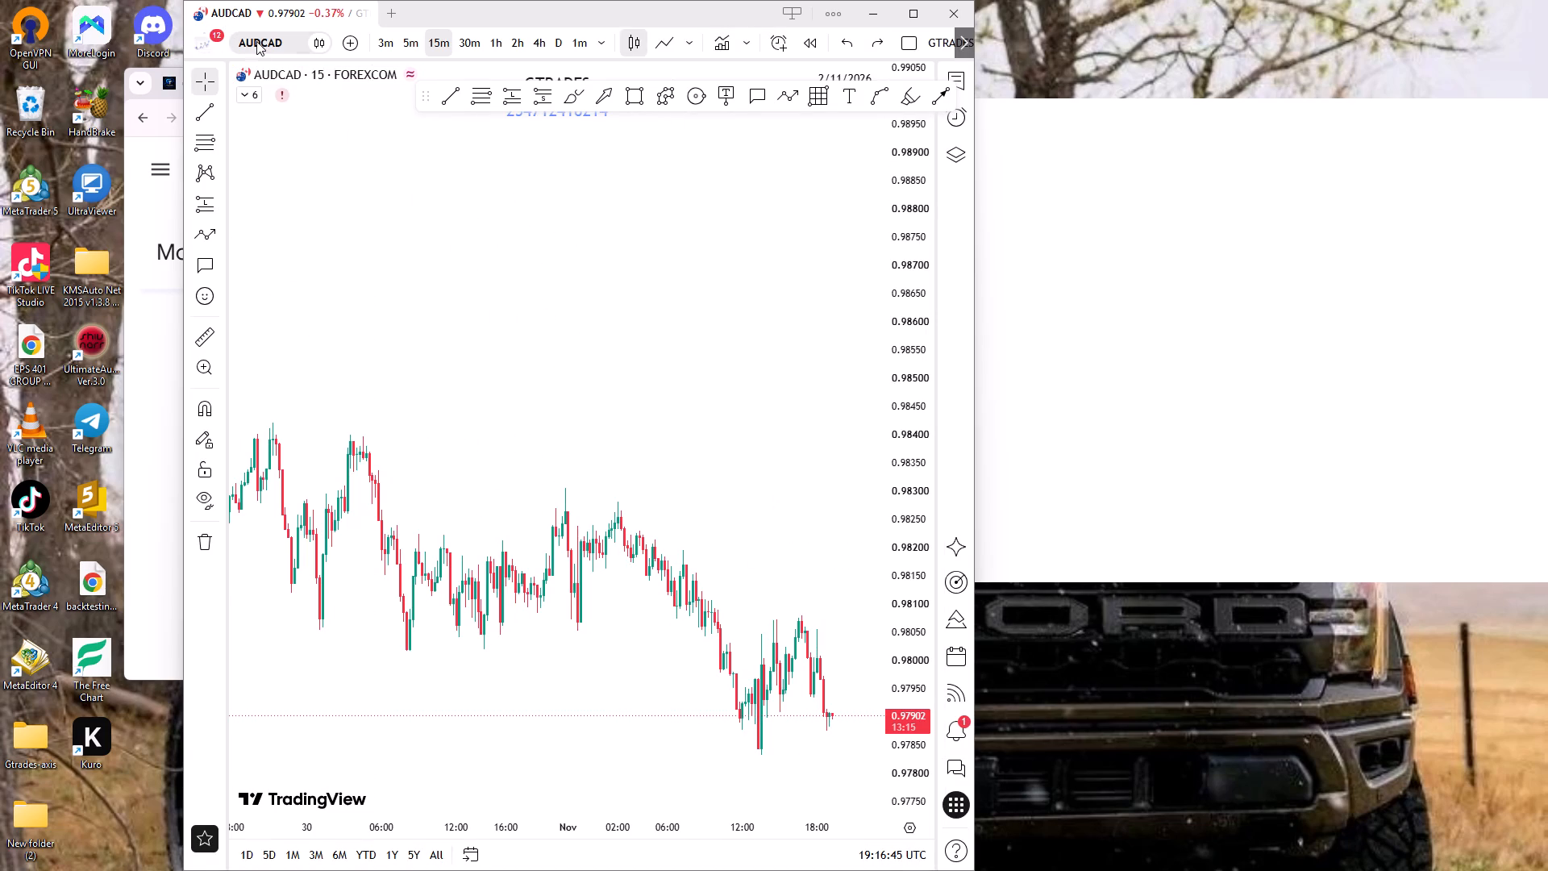
Switch the AUDCAD chart to the FXCM price feed.
left_click(256, 40)
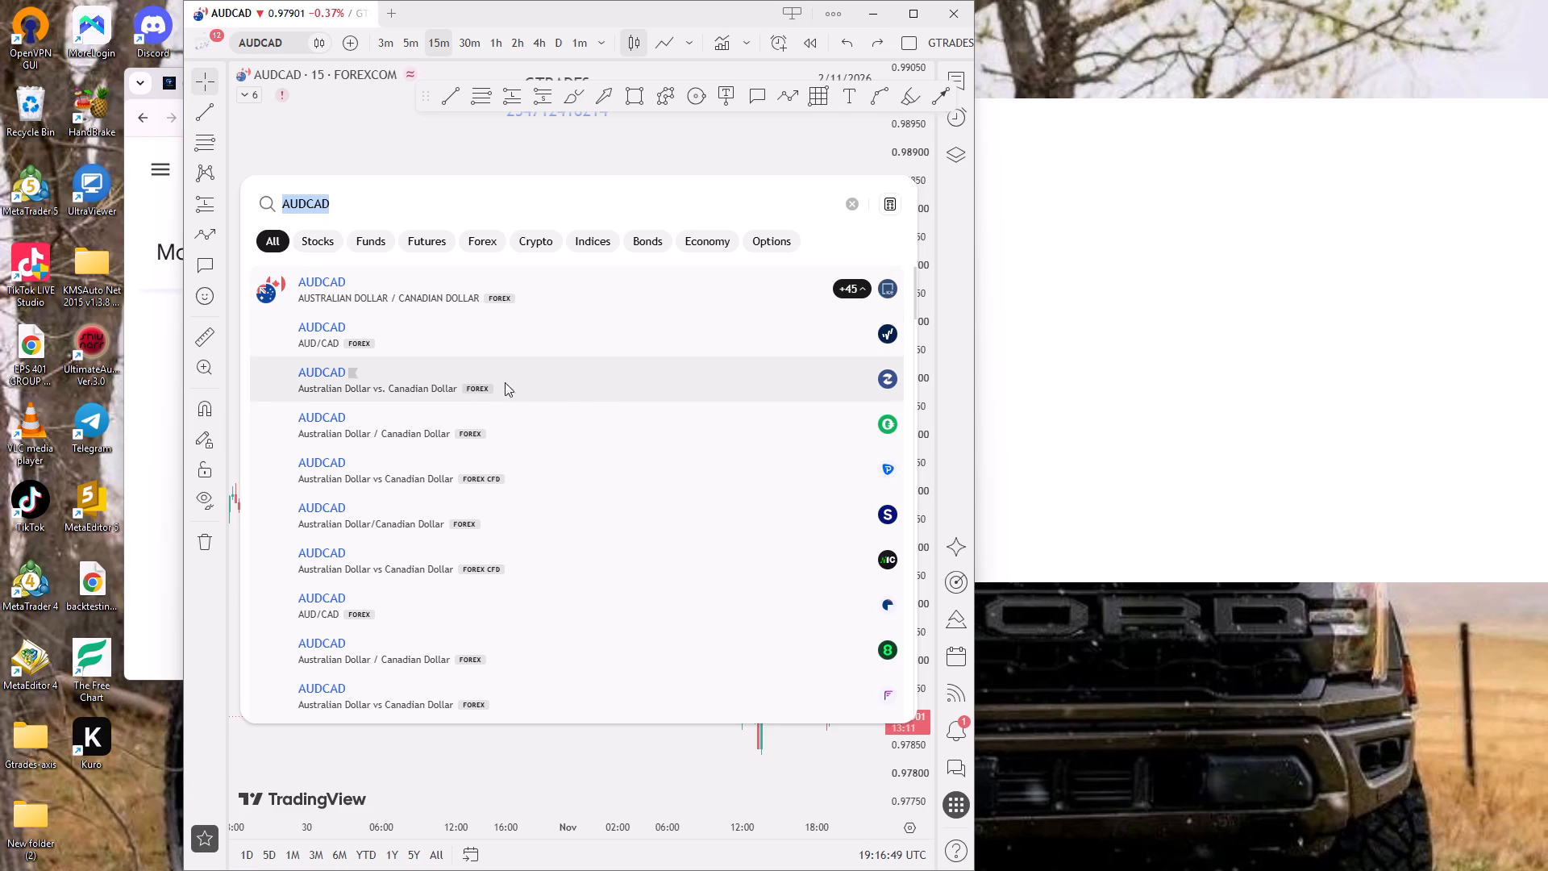
left_click(586, 383)
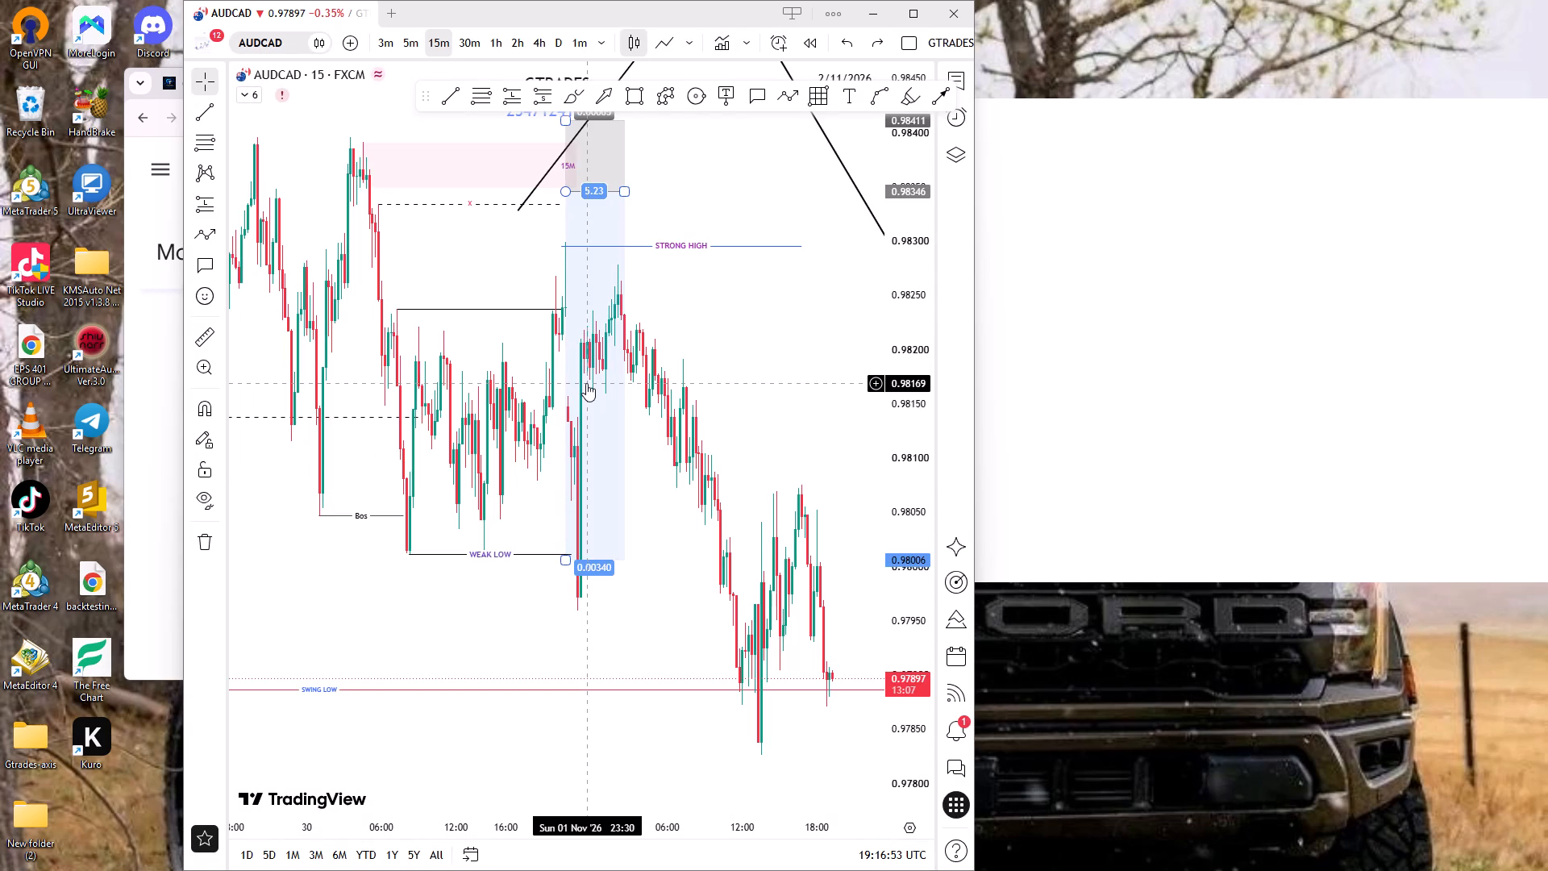
left_click_drag(895, 310, 895, 315)
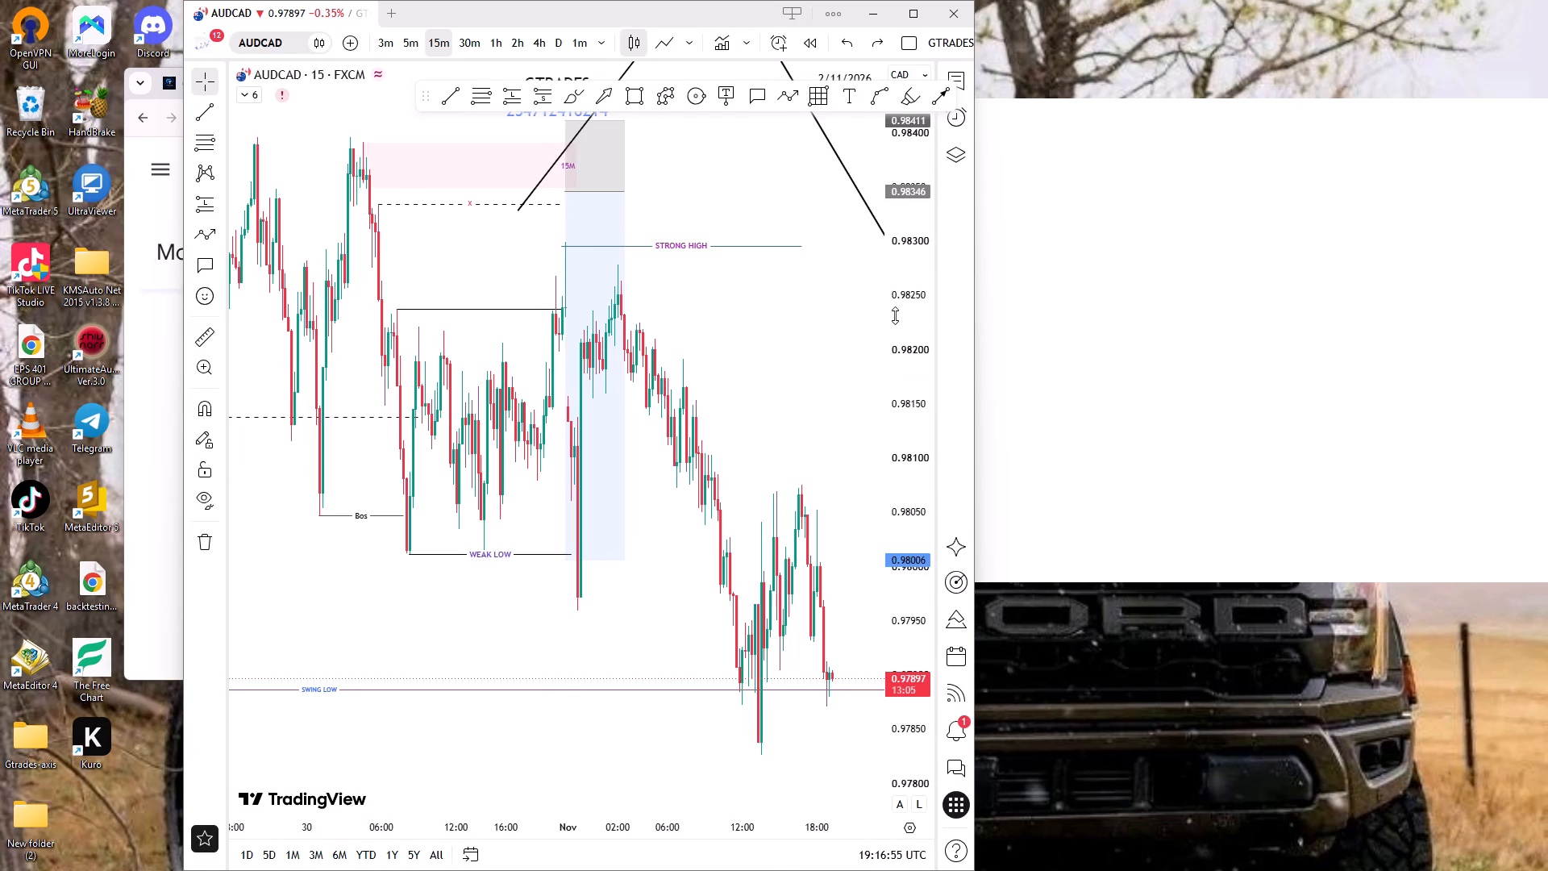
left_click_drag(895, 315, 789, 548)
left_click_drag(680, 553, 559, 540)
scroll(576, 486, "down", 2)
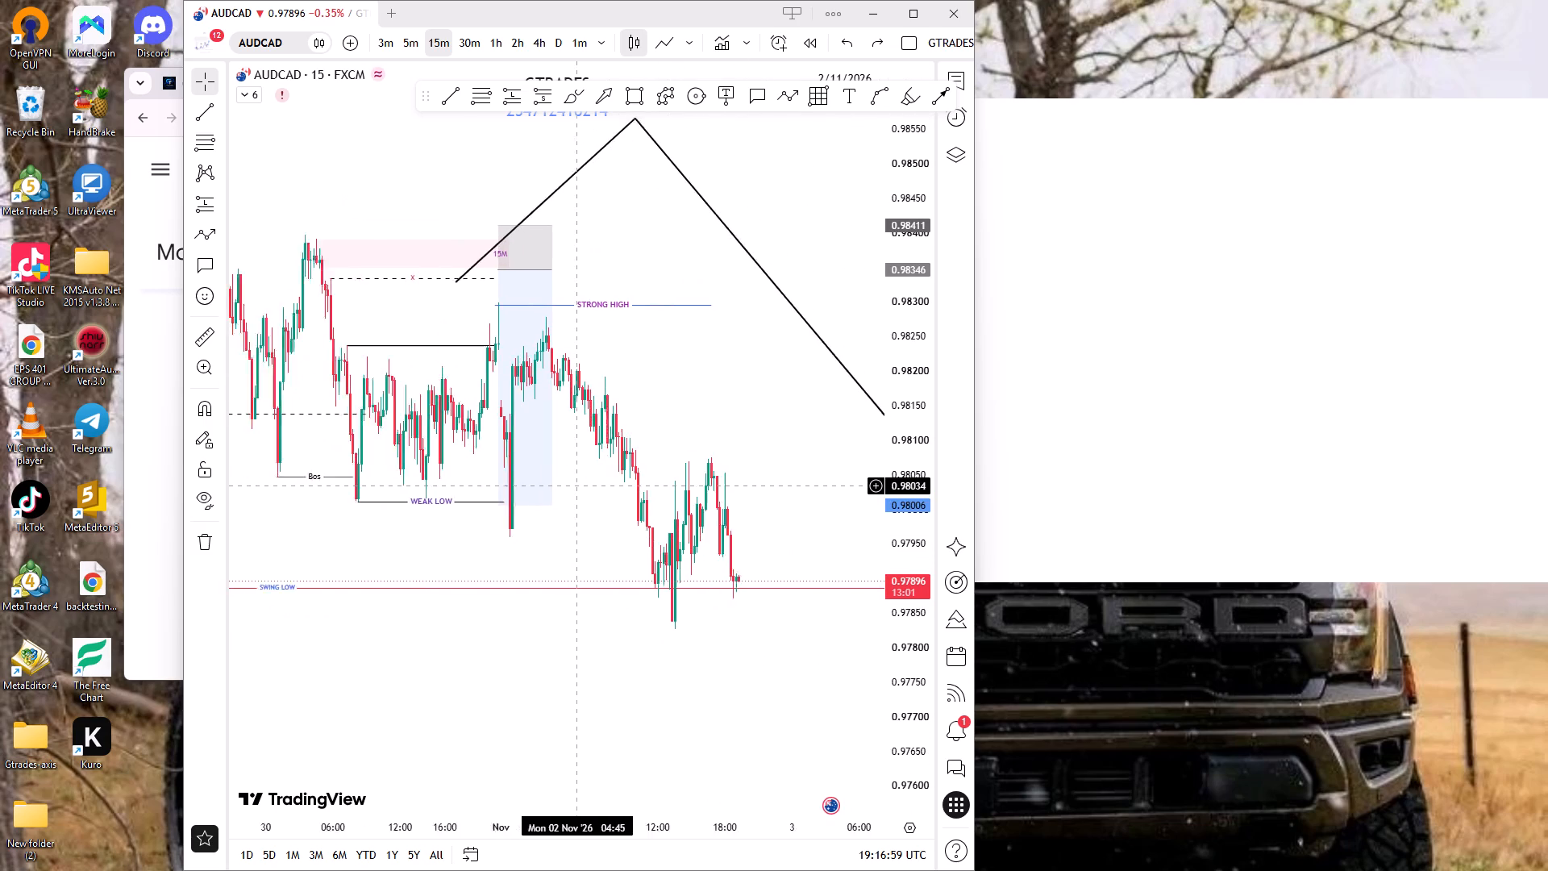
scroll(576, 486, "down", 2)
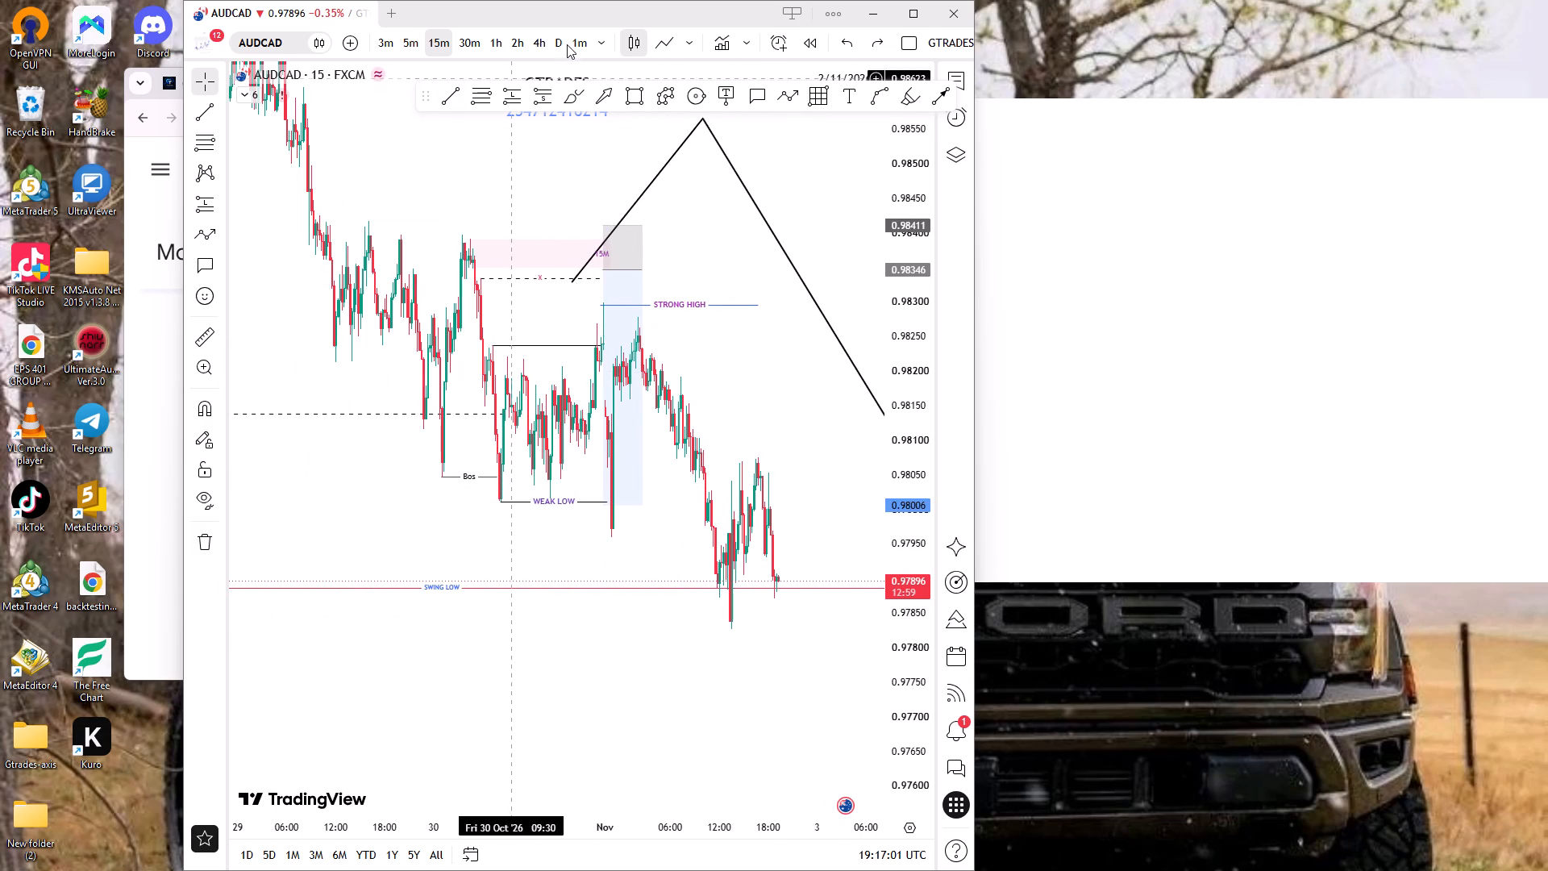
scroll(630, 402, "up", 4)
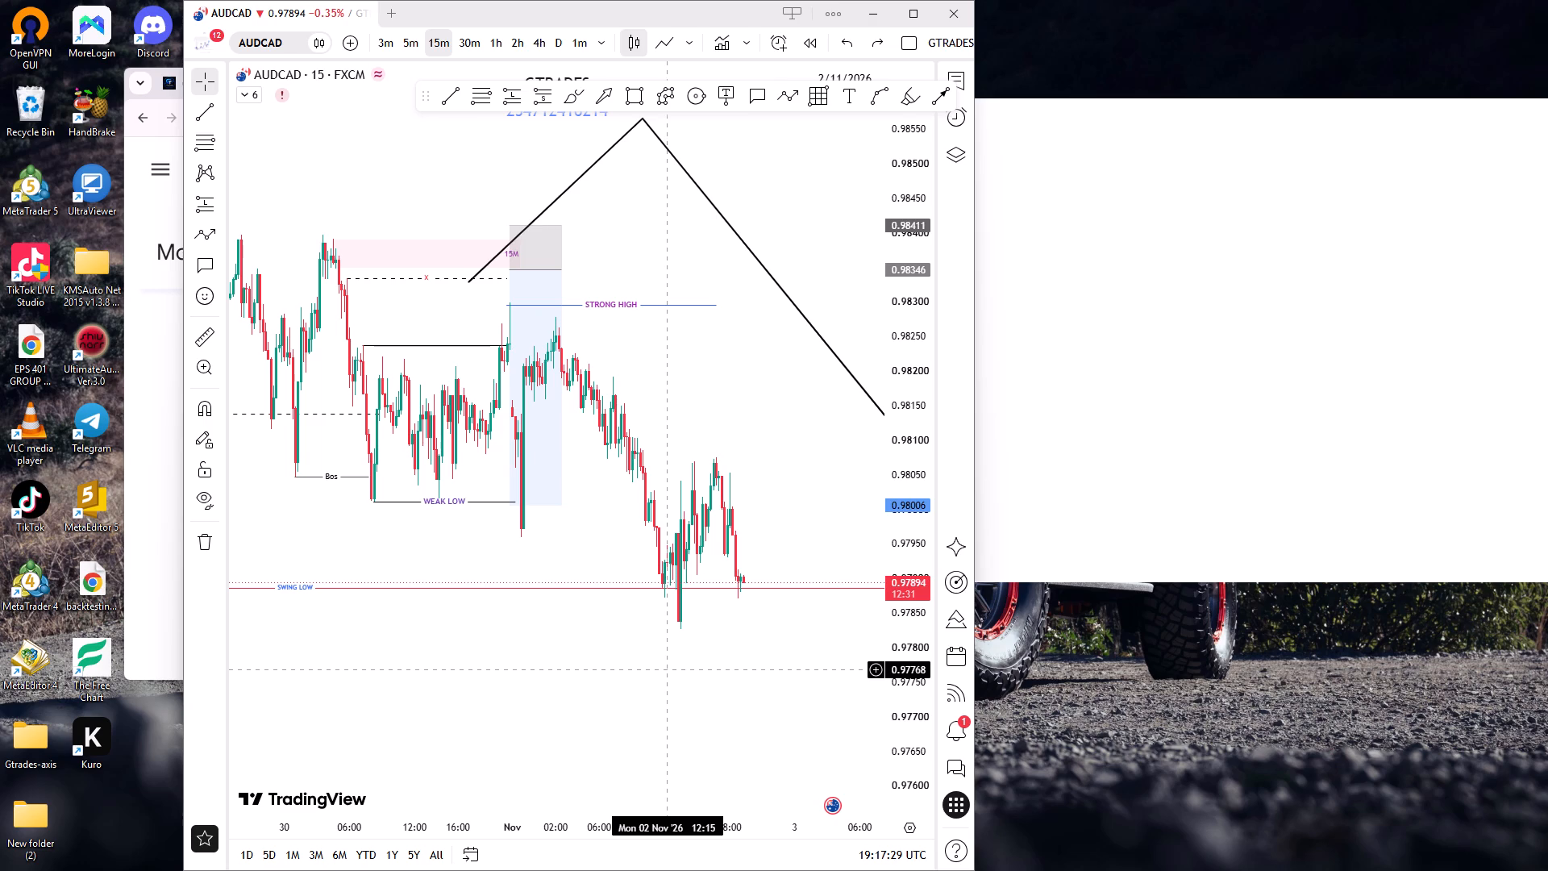
Search for CADJPY and open its 15-minute chart with the OANDA price feed.
type("cad")
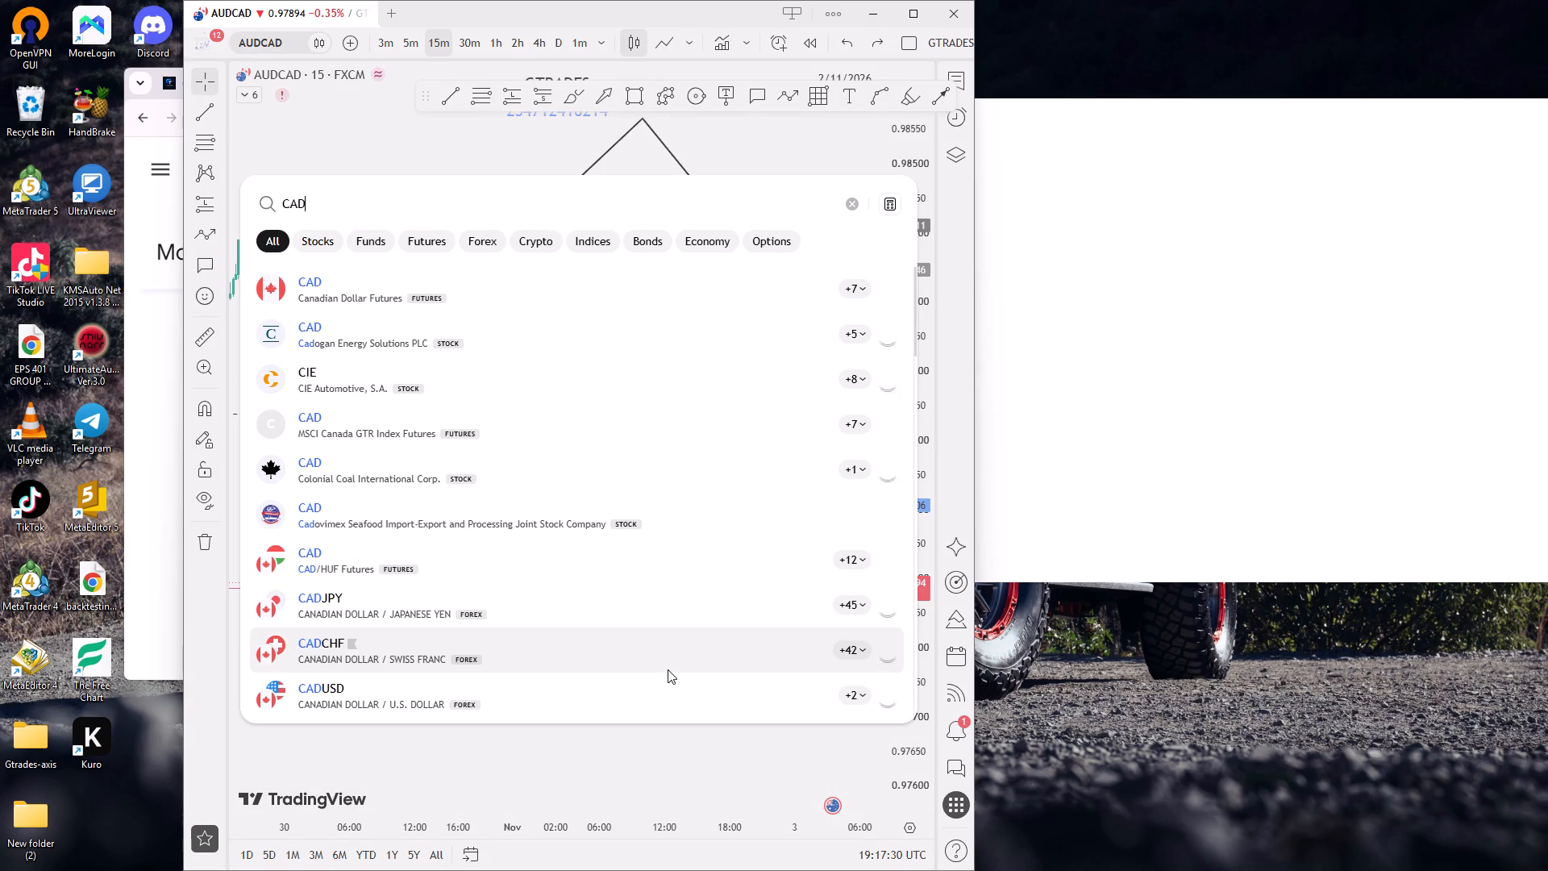
type("jpy")
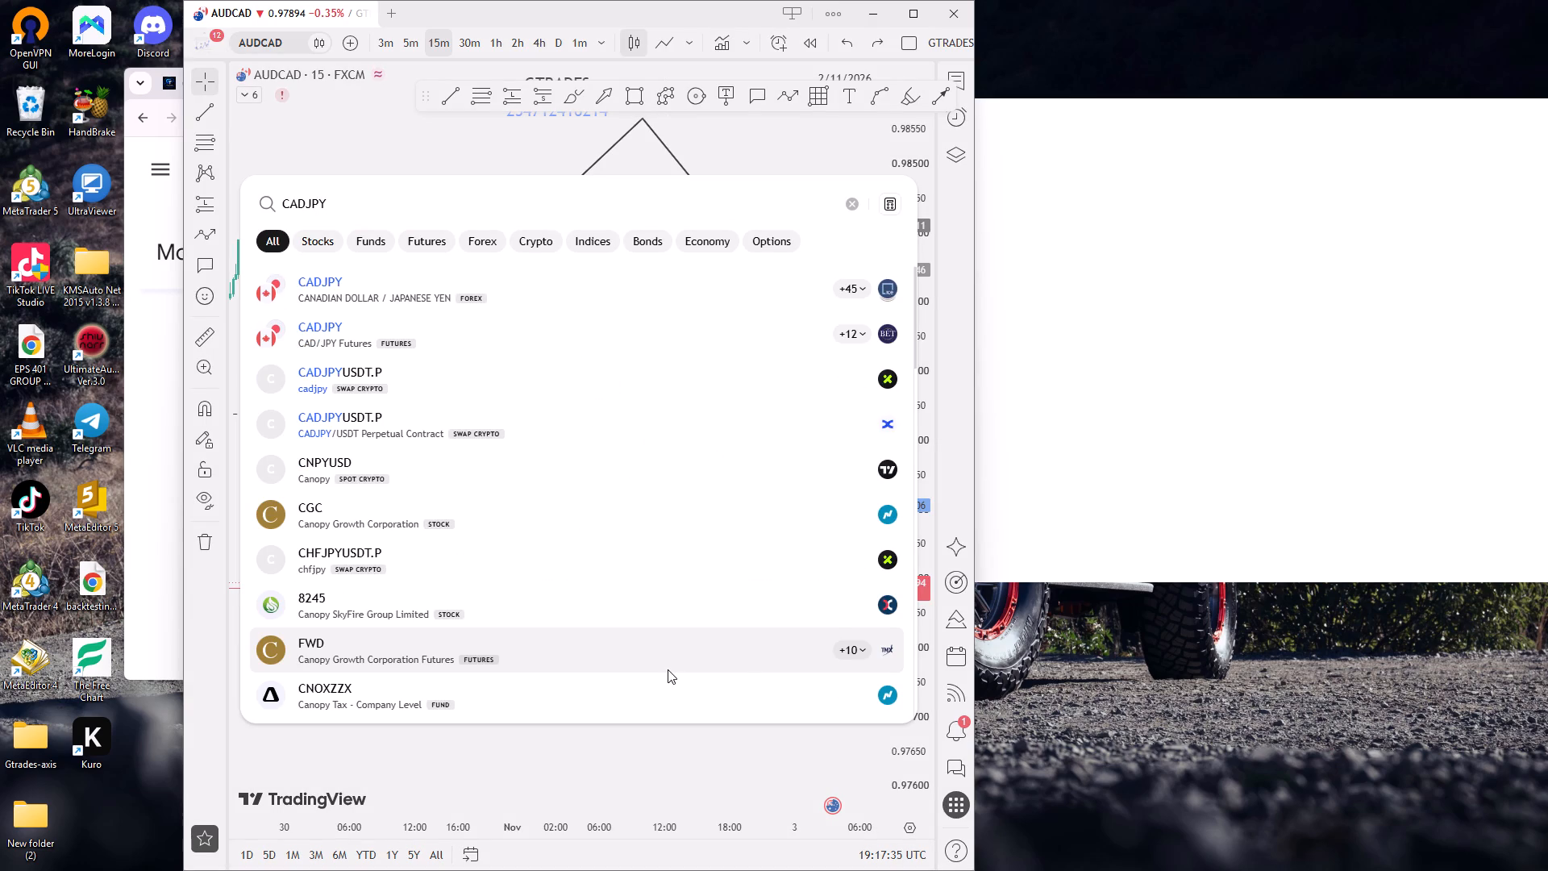
left_click(863, 295)
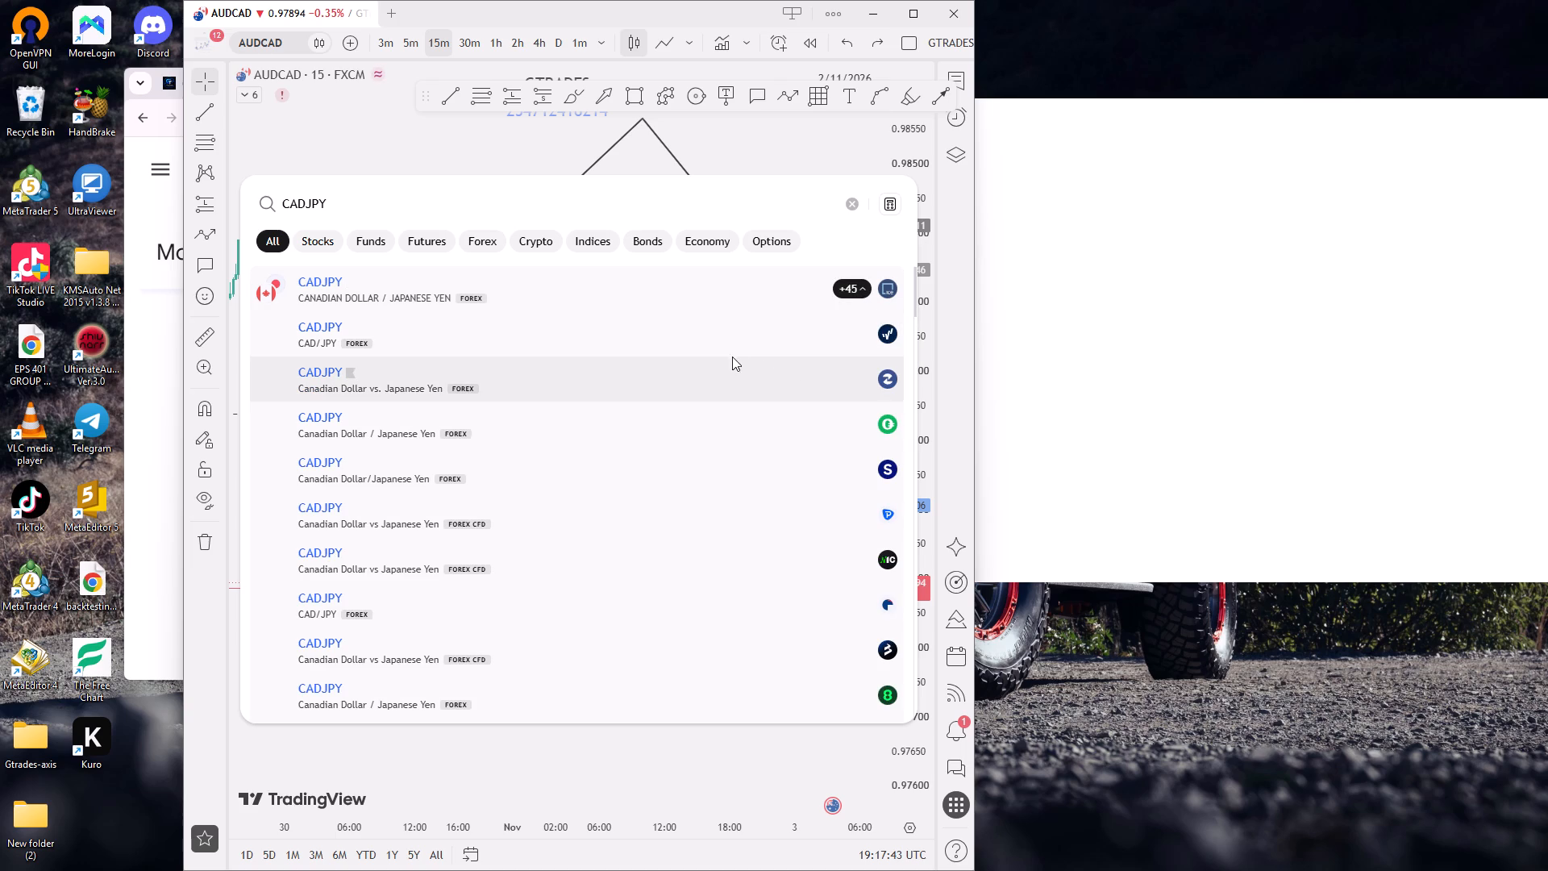
left_click(685, 335)
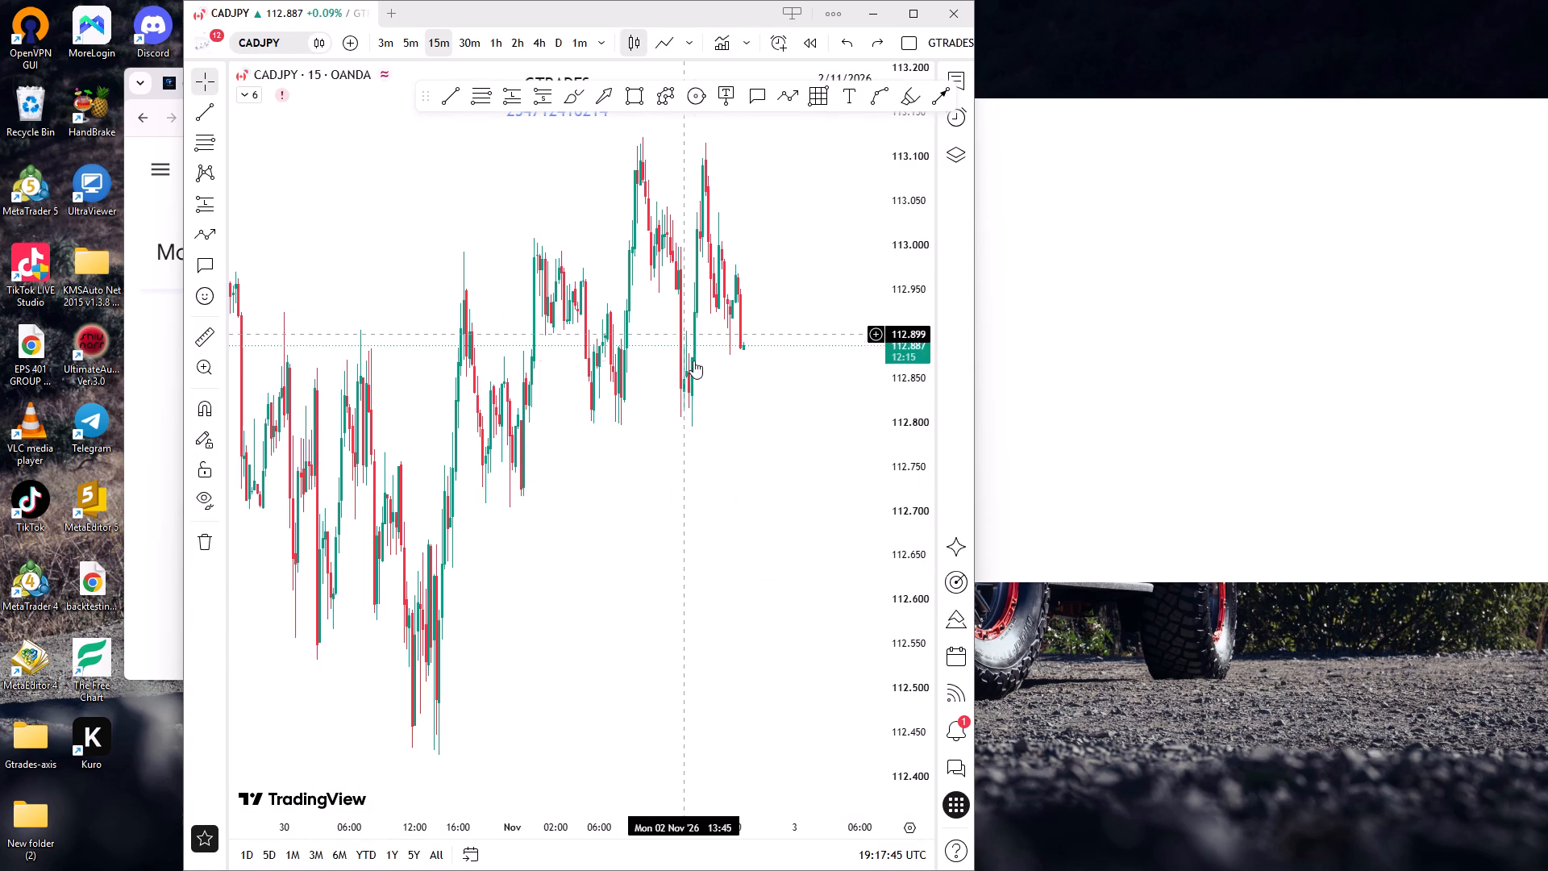
Examine the price action on the CADJPY 15-minute chart and check it for existing drawings.
right_click(778, 497)
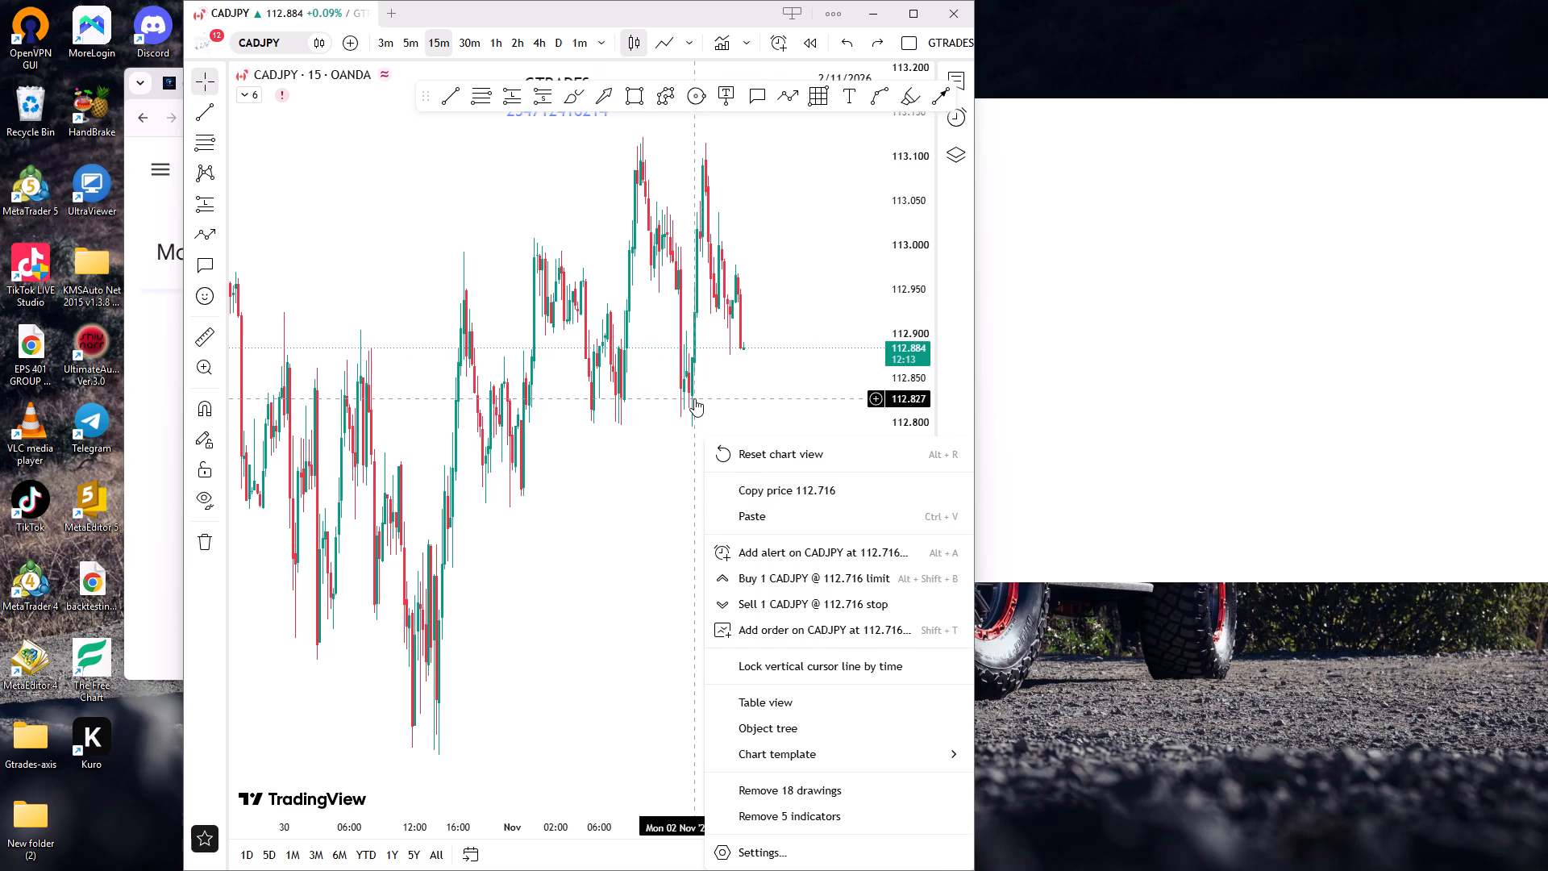
right_click(503, 201)
left_click(541, 217)
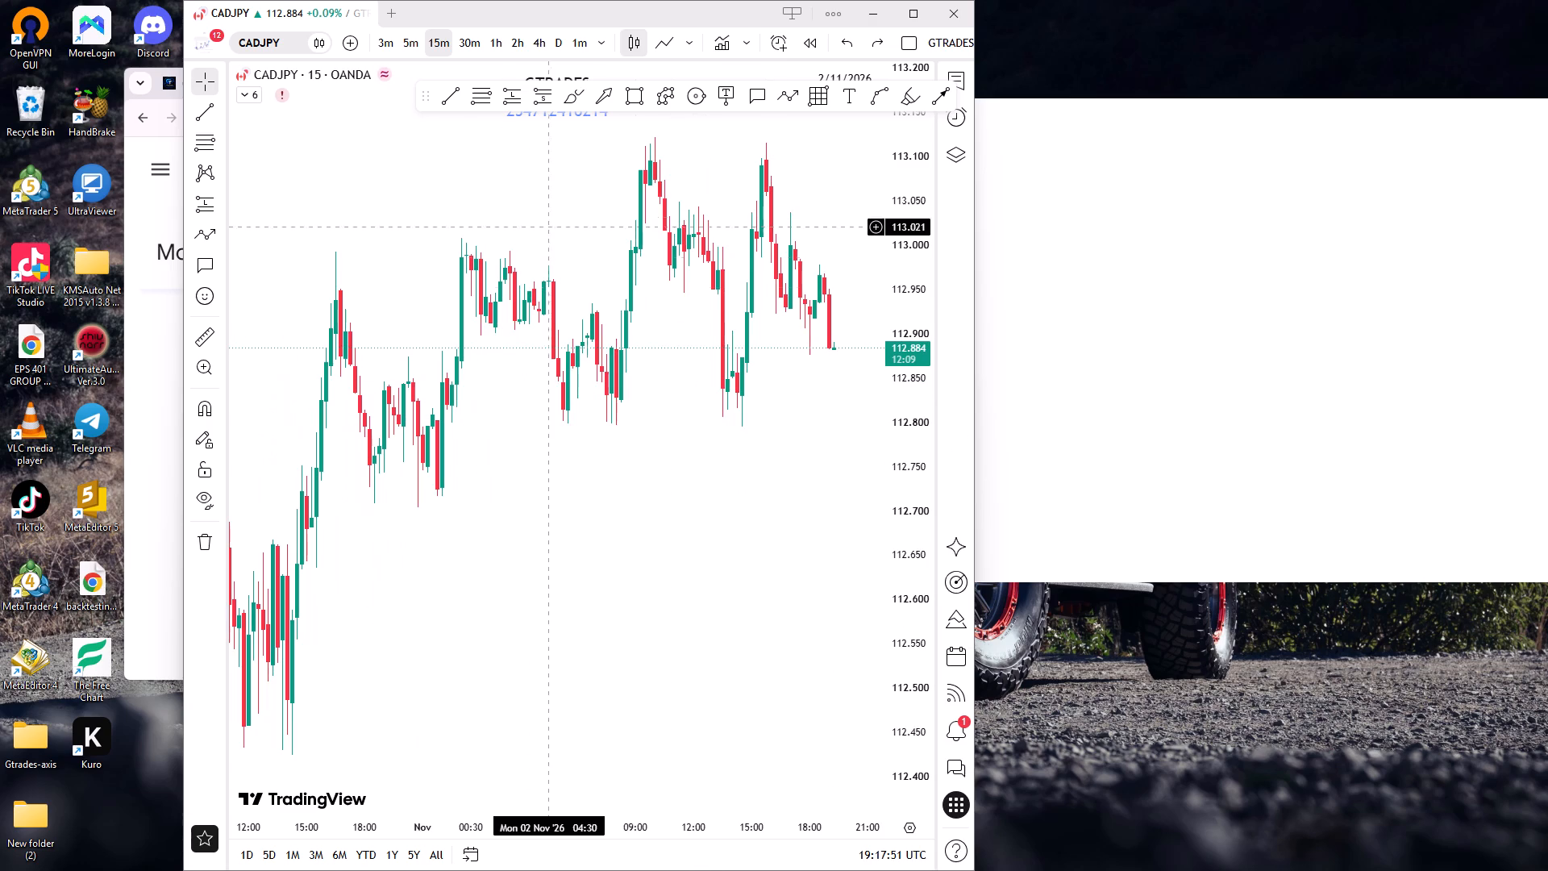
right_click(585, 240)
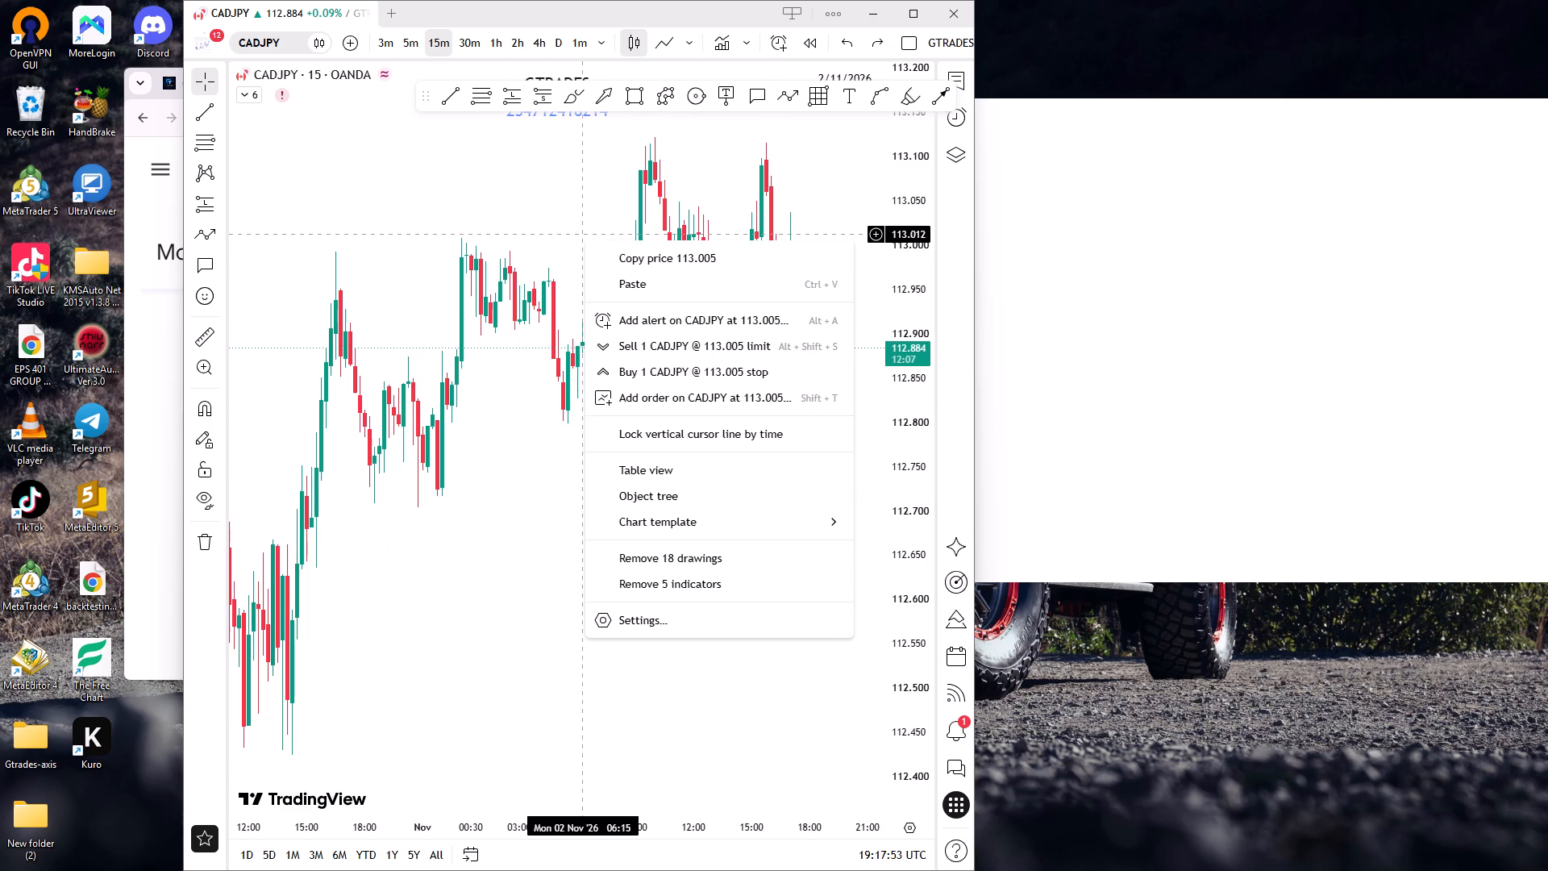
scroll(481, 168, "down", 9)
scroll(529, 191, "up", 2)
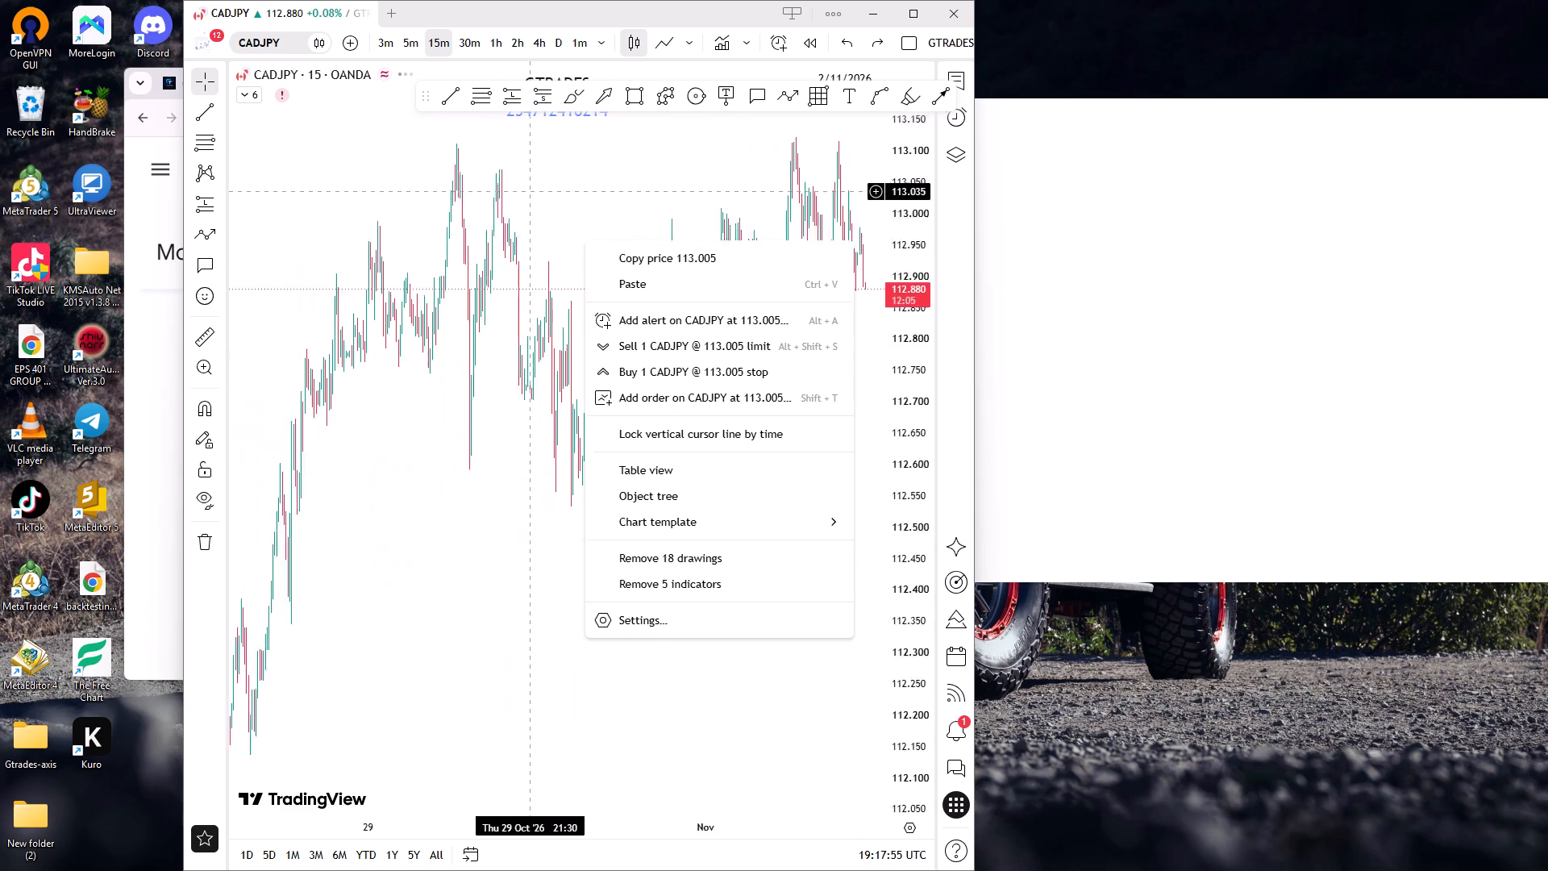
scroll(529, 191, "up", 5)
left_click(522, 194)
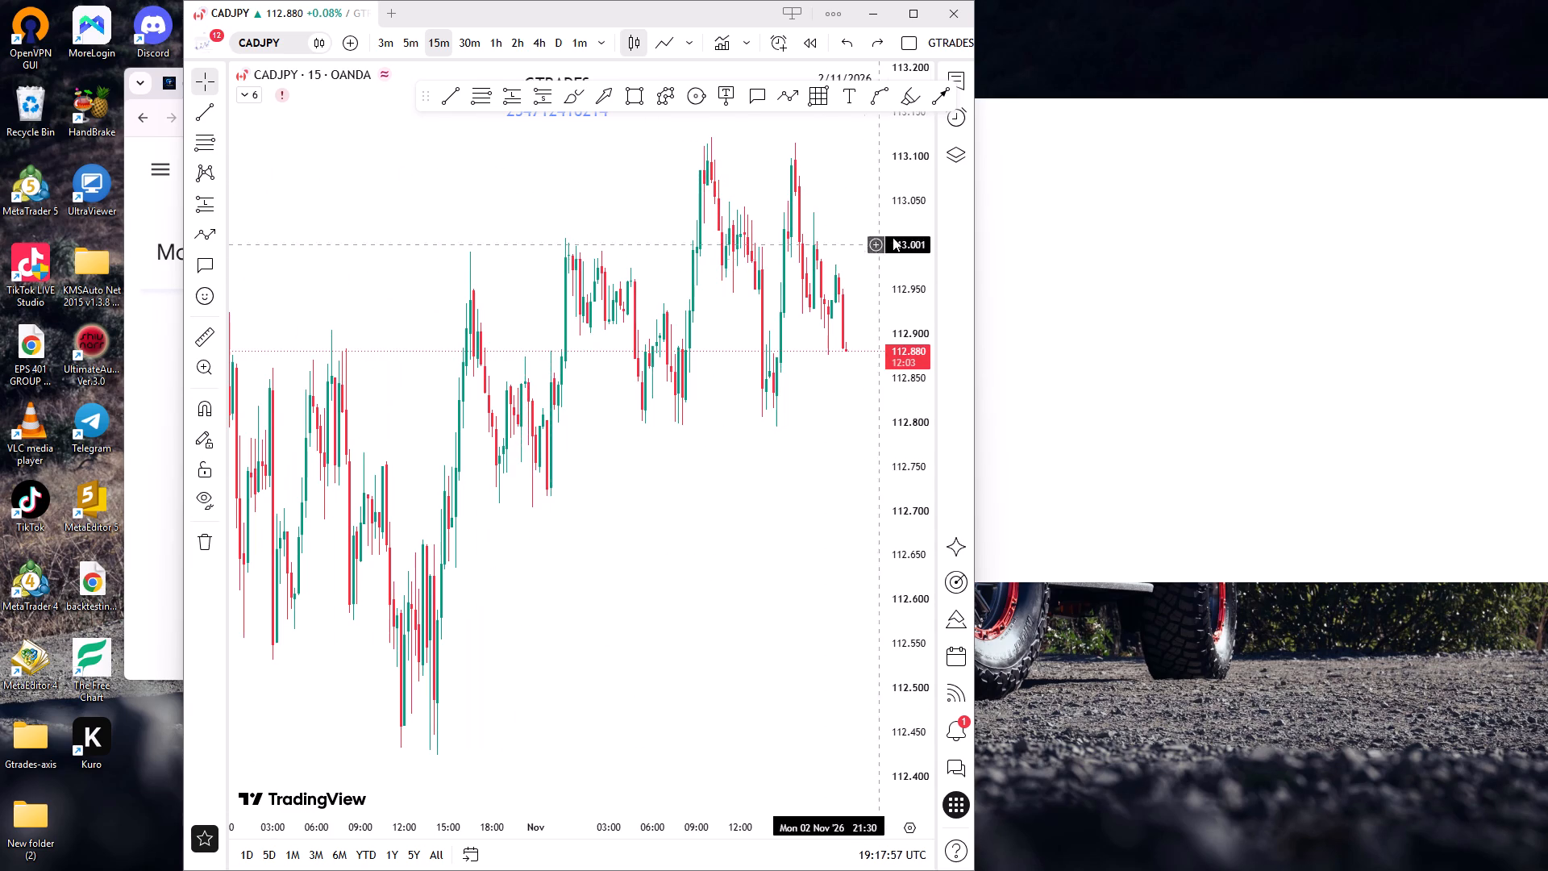
left_click_drag(927, 215, 881, 520)
left_click_drag(880, 525, 876, 536)
scroll(764, 506, "down", 5)
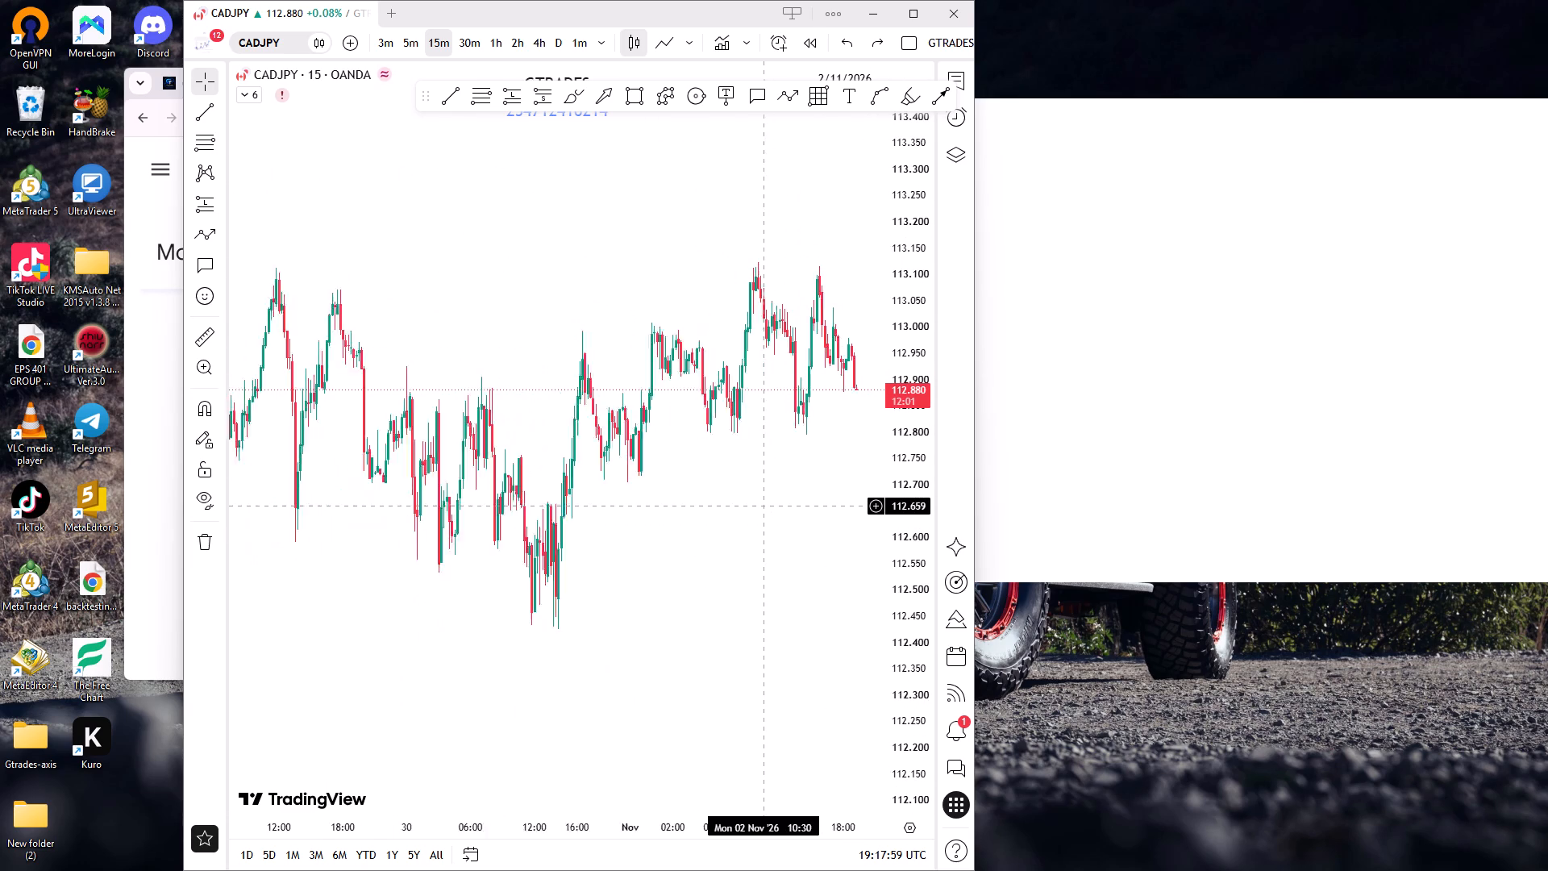
scroll(764, 506, "down", 2)
Switch the CADJPY chart to the FXCM price feed and check it for existing drawings.
left_click(272, 39)
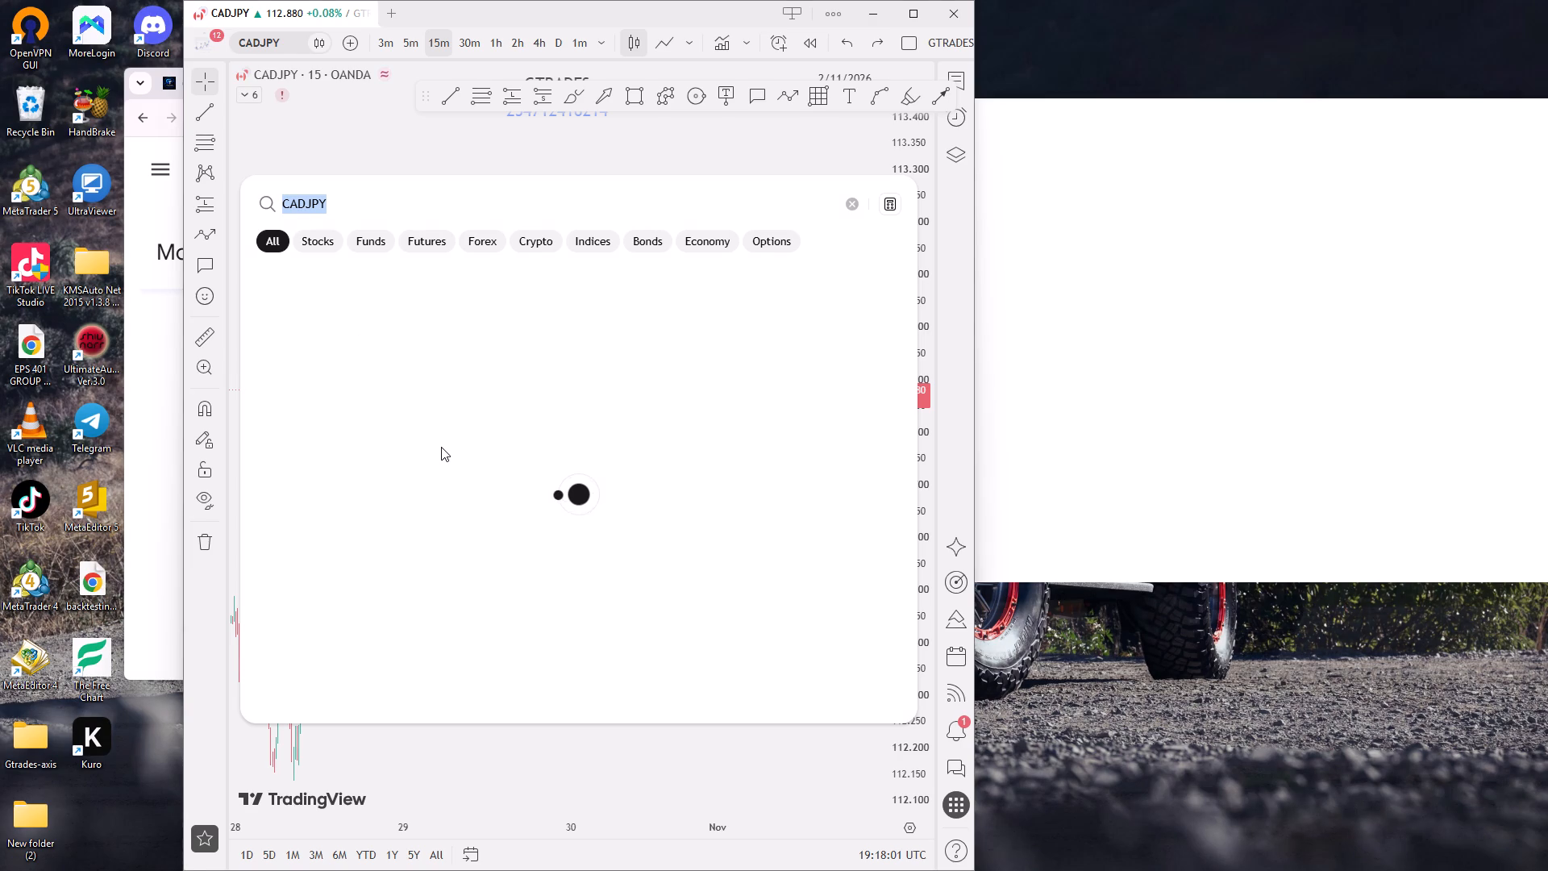
left_click(682, 385)
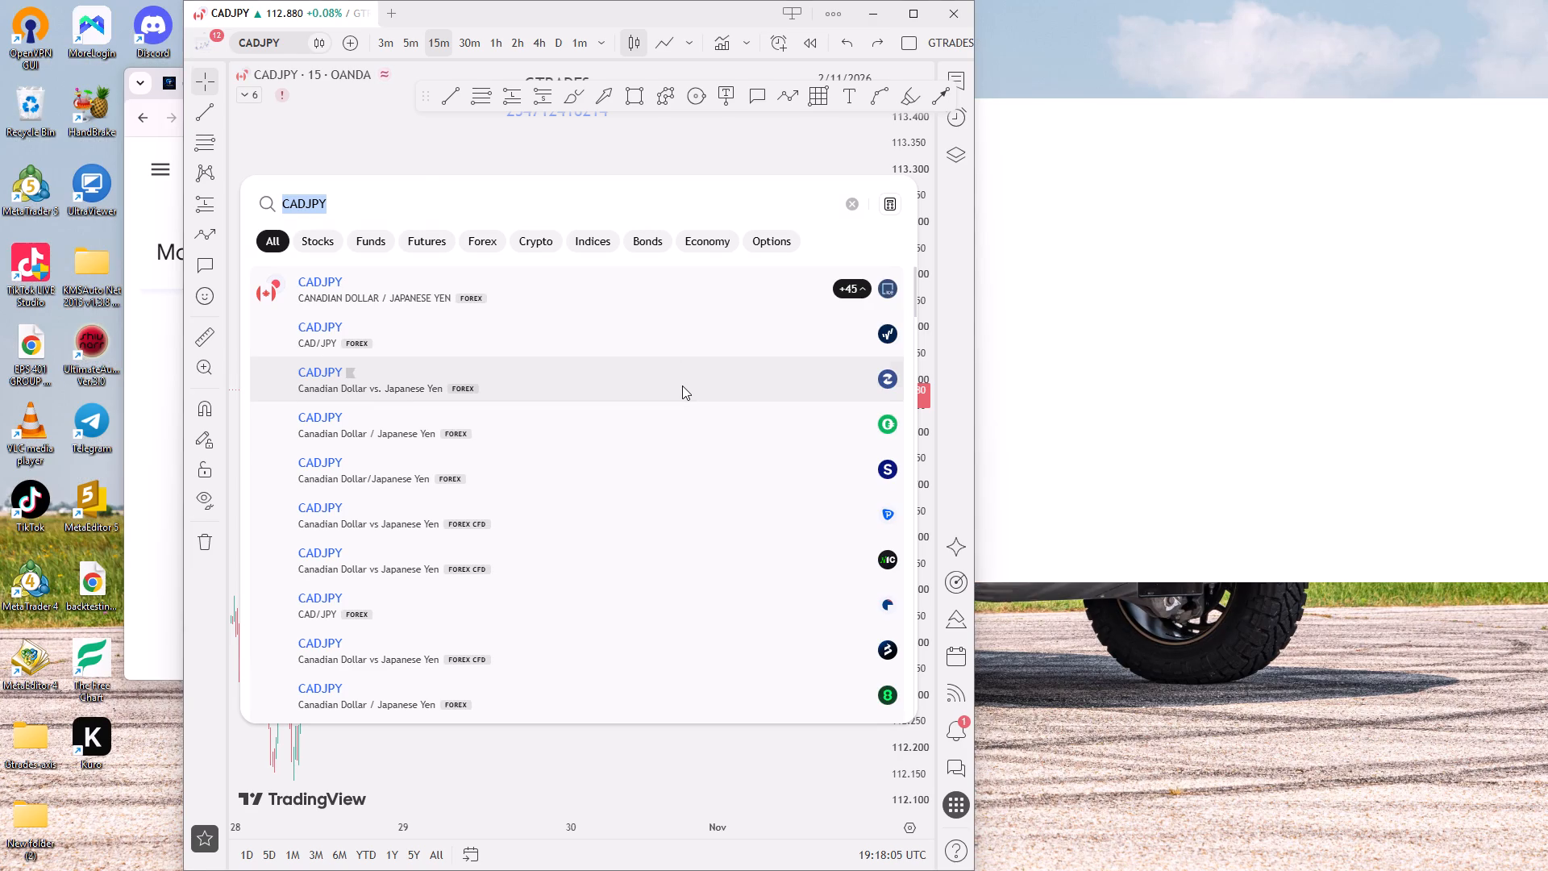
right_click(755, 536)
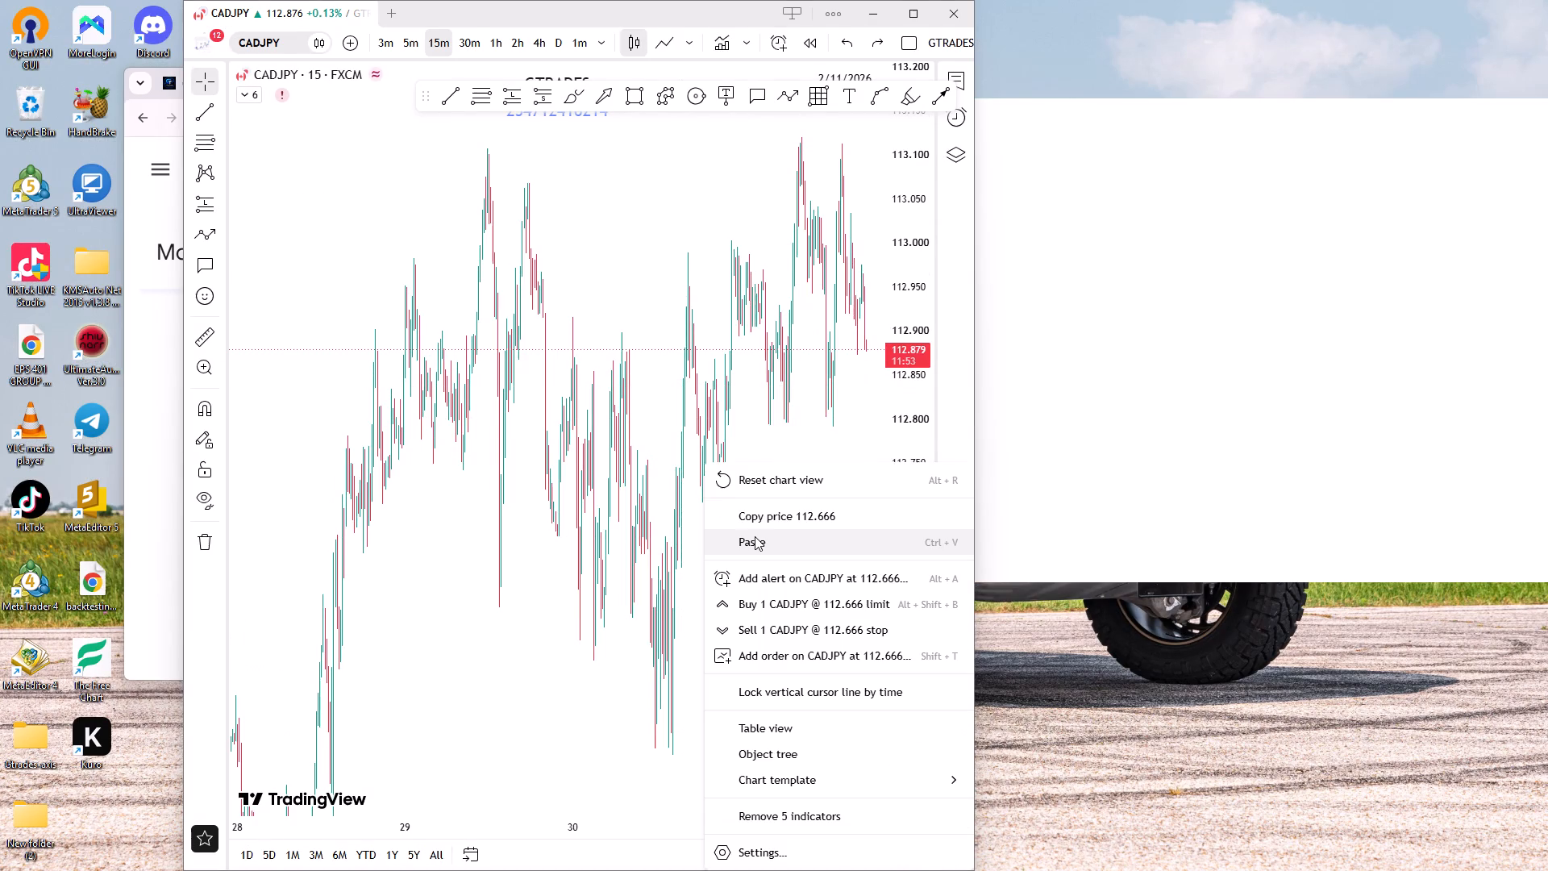
right_click(655, 255)
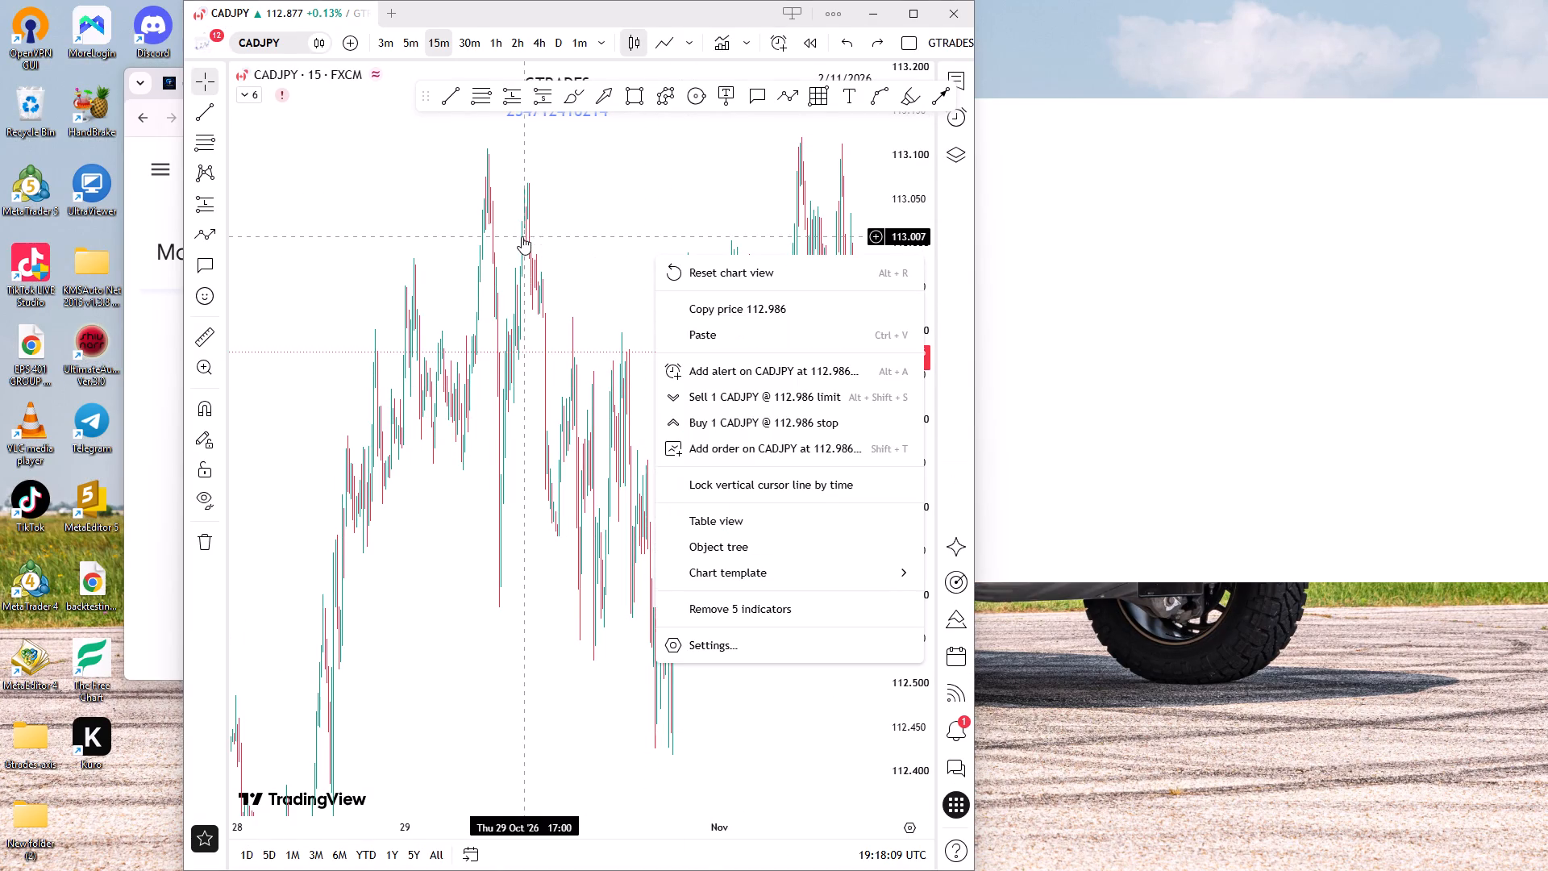
left_click(522, 227)
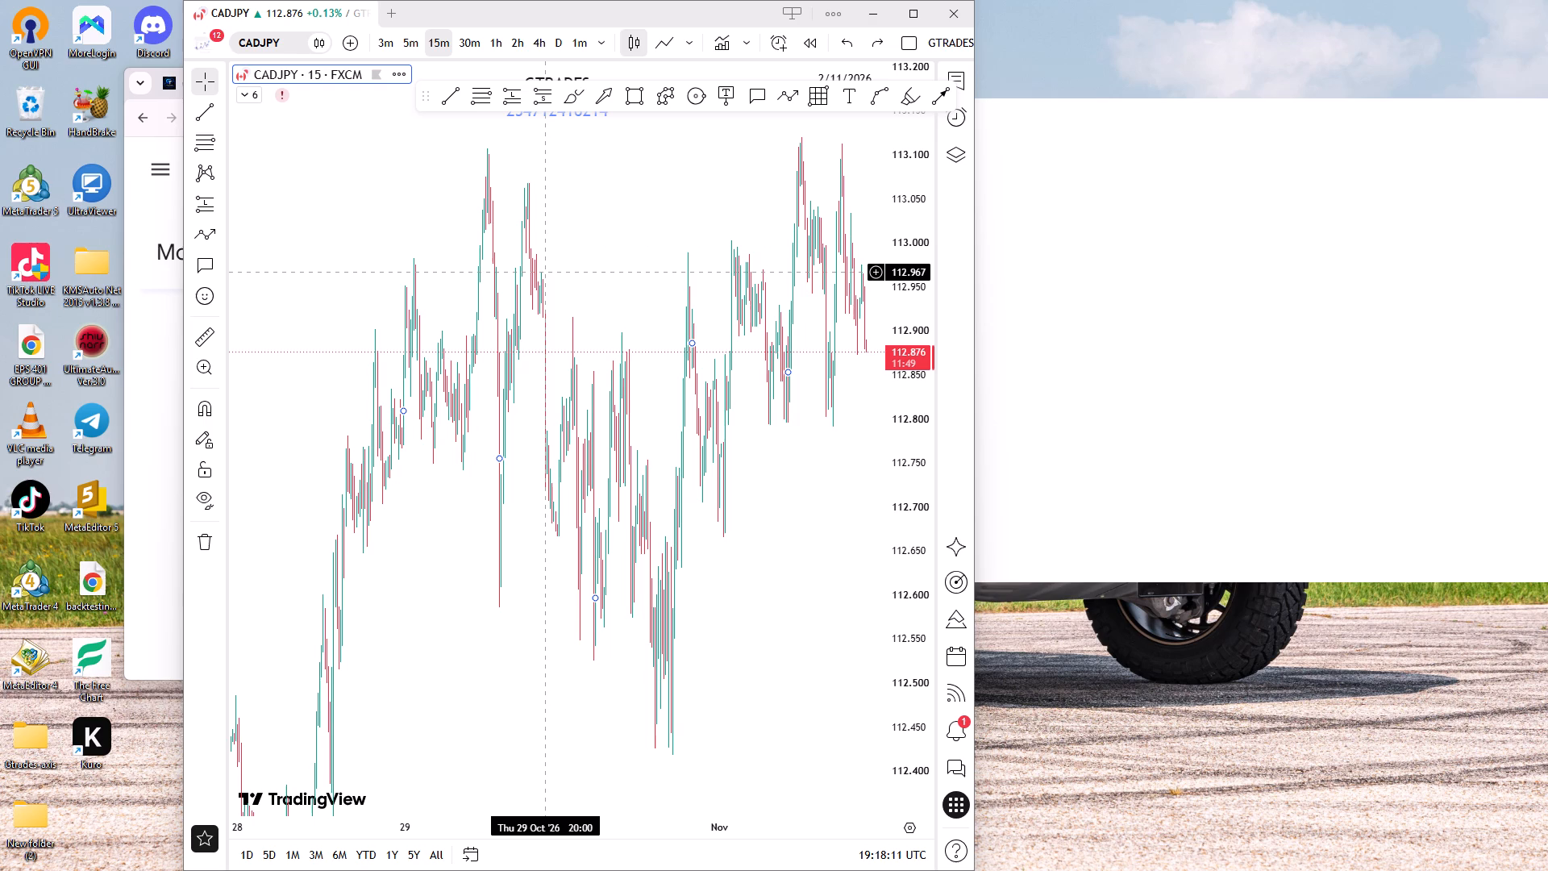
Search for USDJPY and open its 15-minute chart with the FOREXCOM price feed.
type("usdjpy")
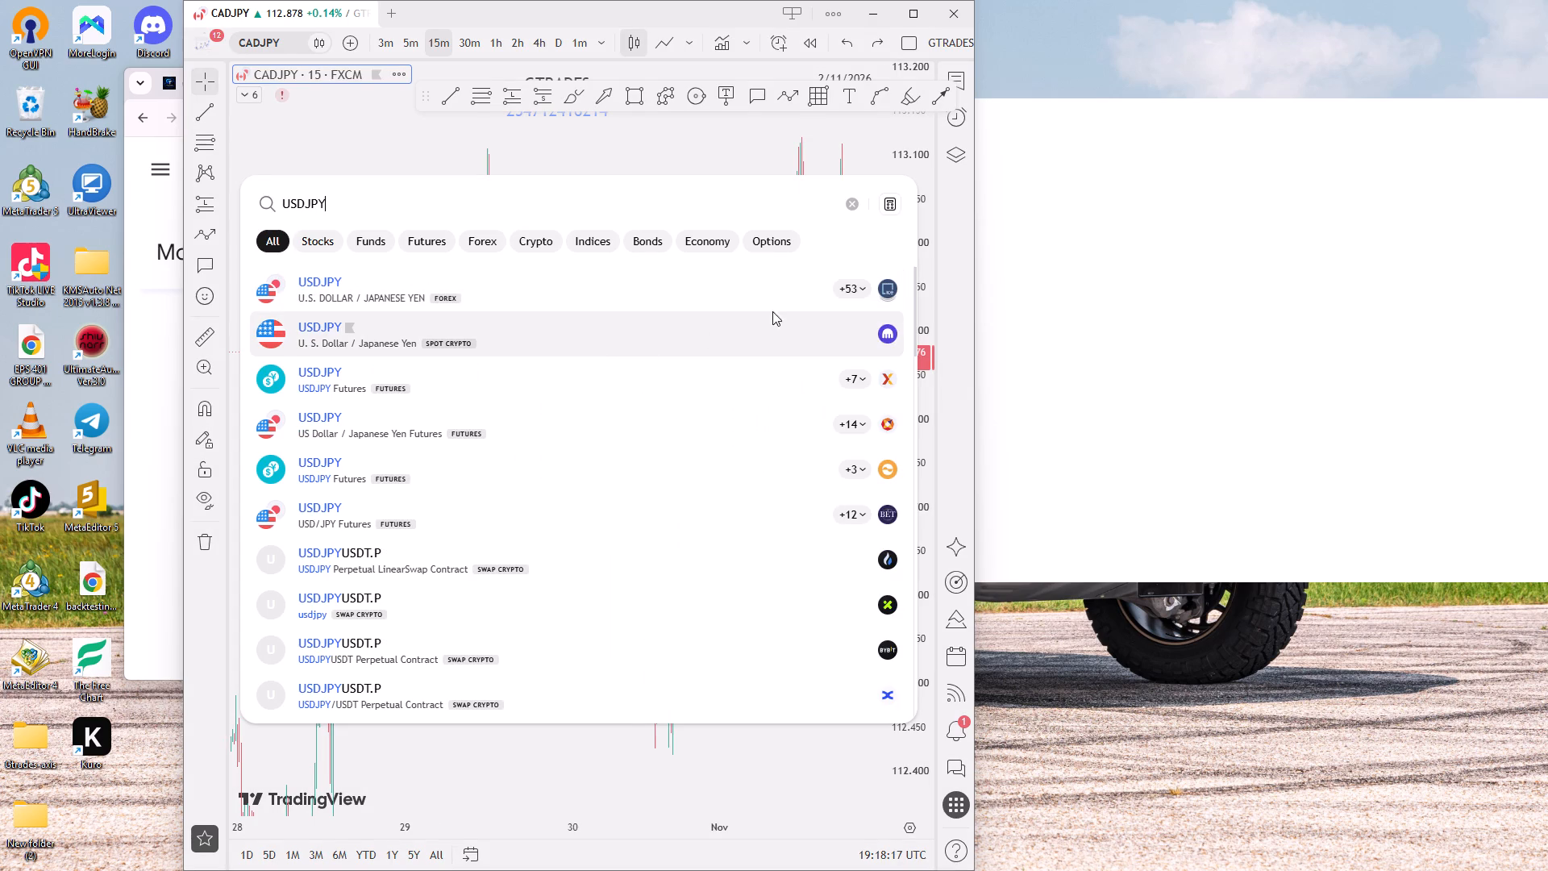
left_click(852, 296)
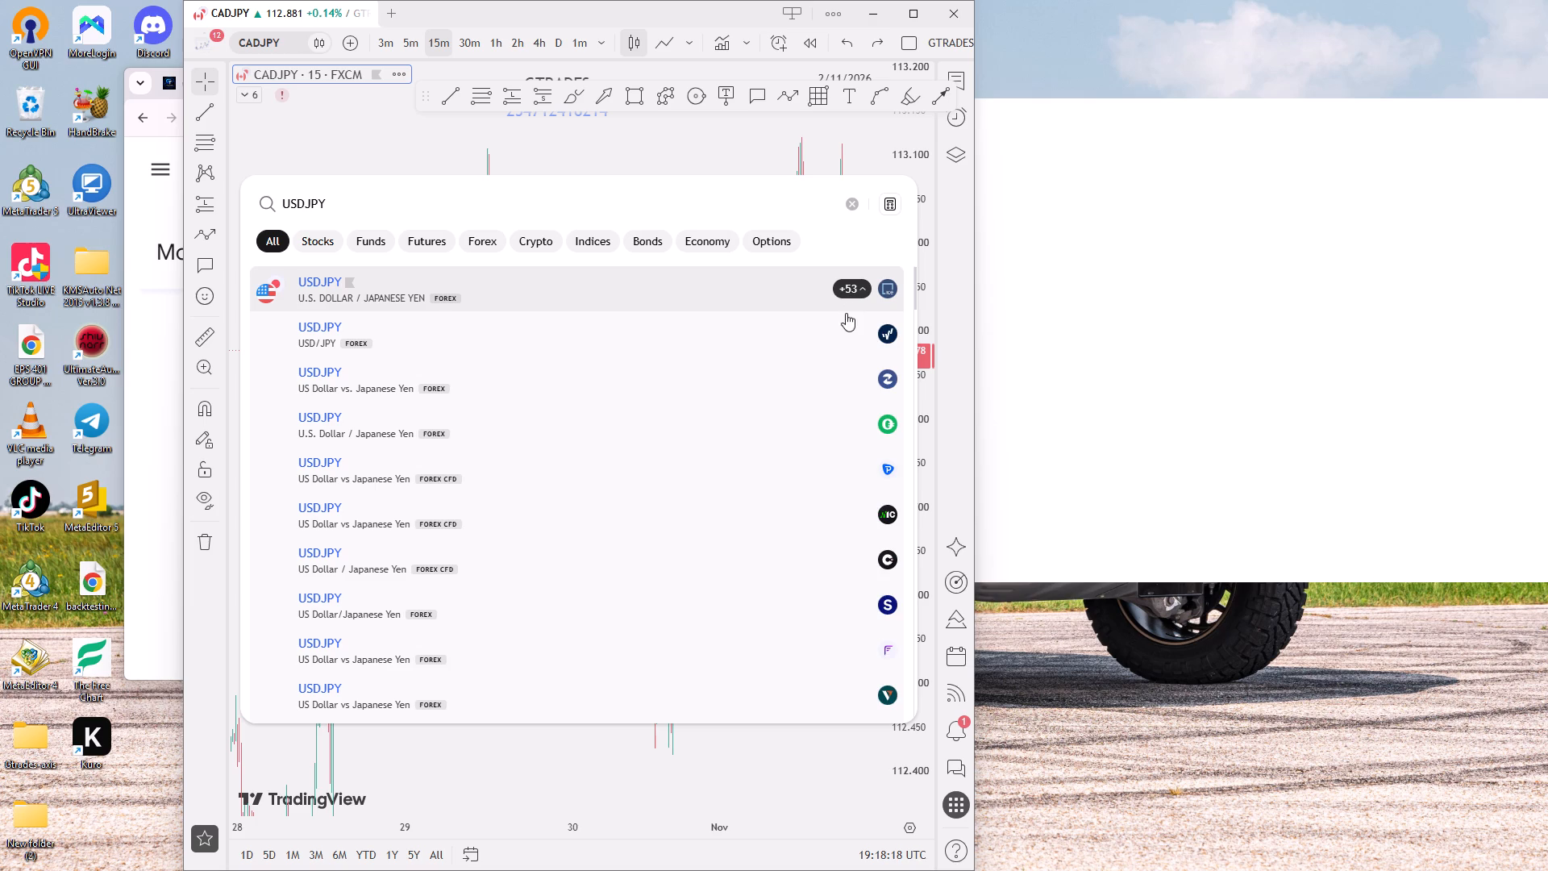
left_click(776, 419)
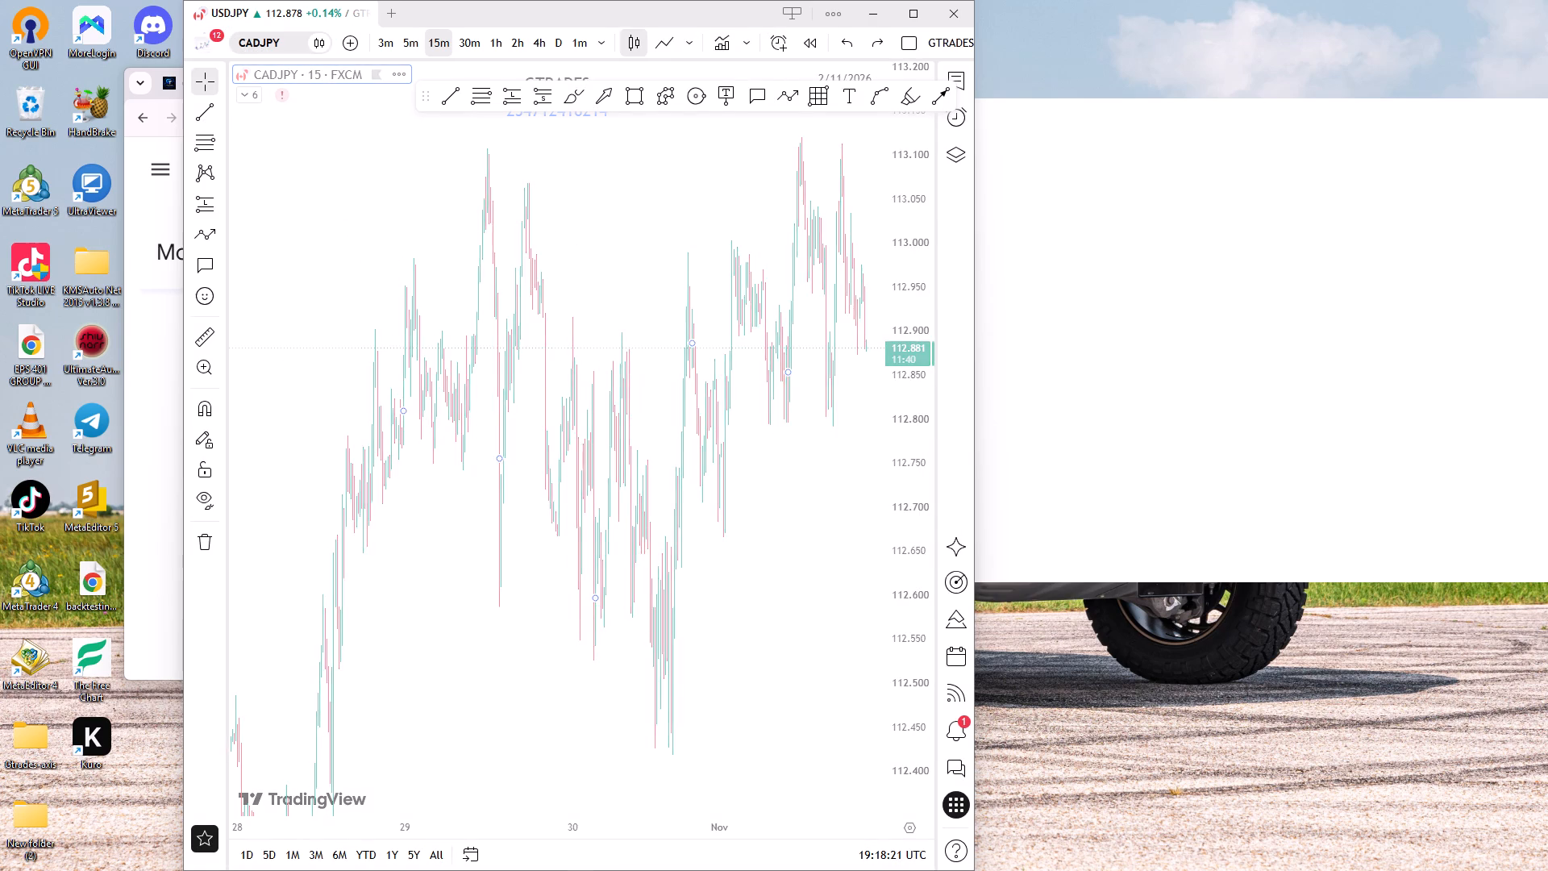
right_click(774, 546)
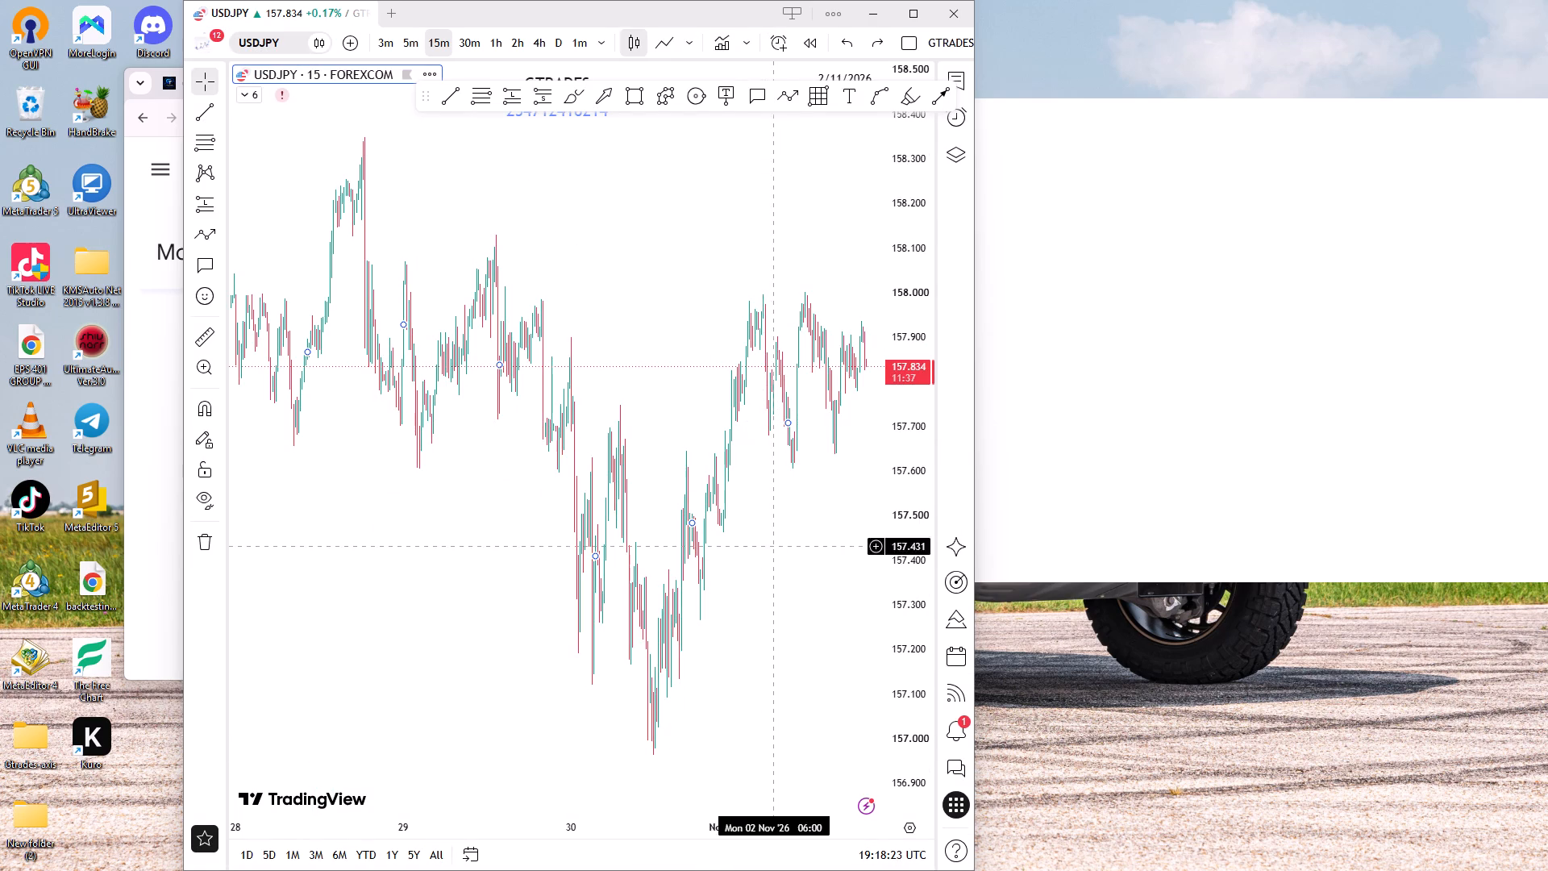
left_click(698, 276)
scroll(698, 276, "up", 6)
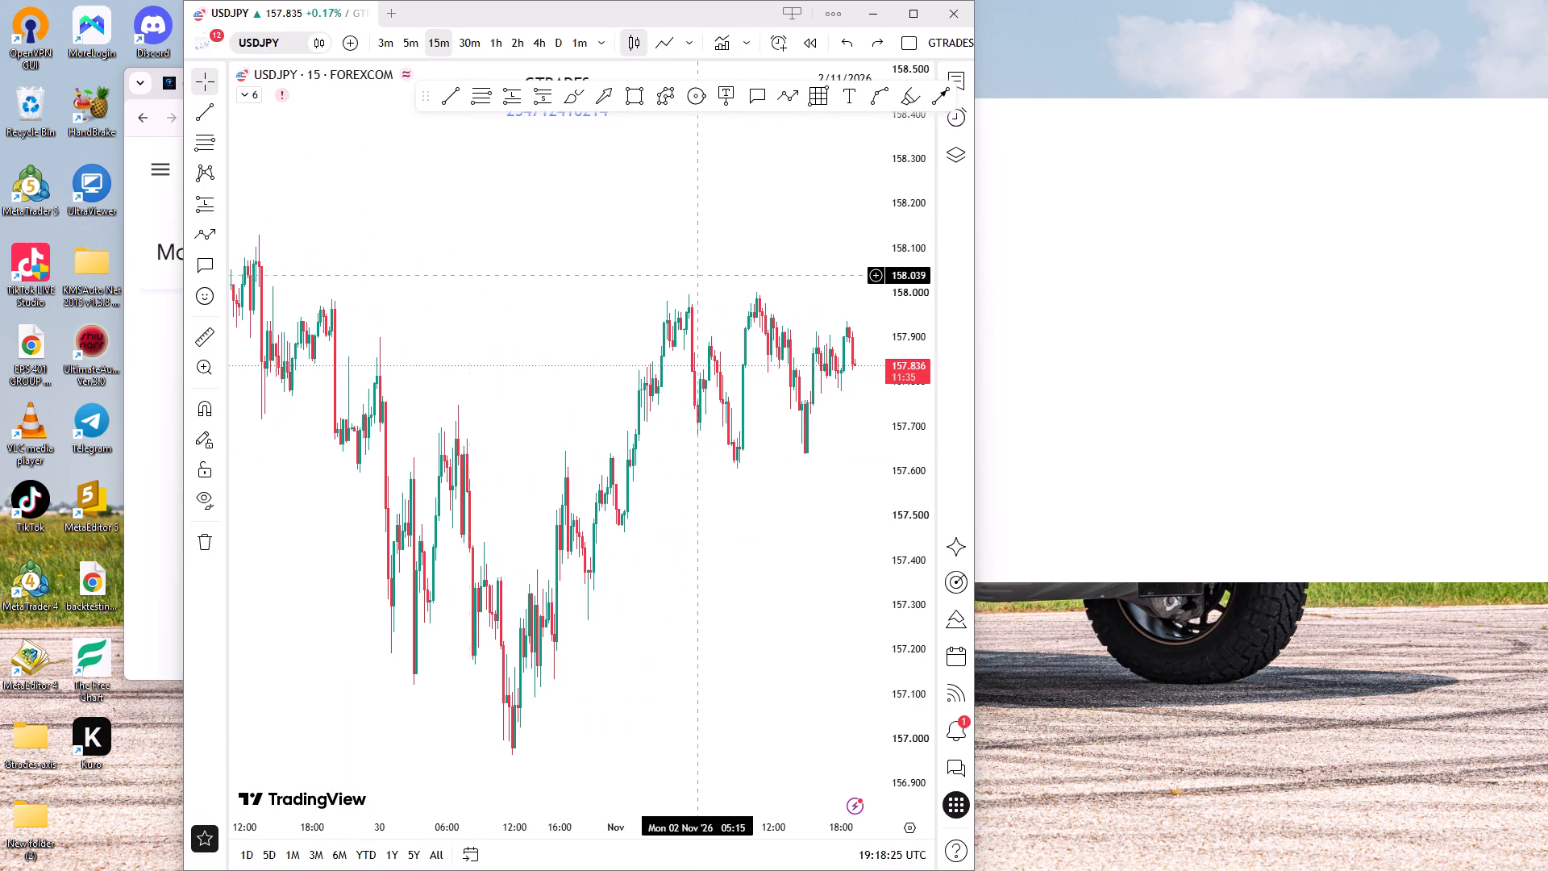
Switch the USDJPY chart to the OANDA price feed and check it for existing drawings.
left_click(285, 40)
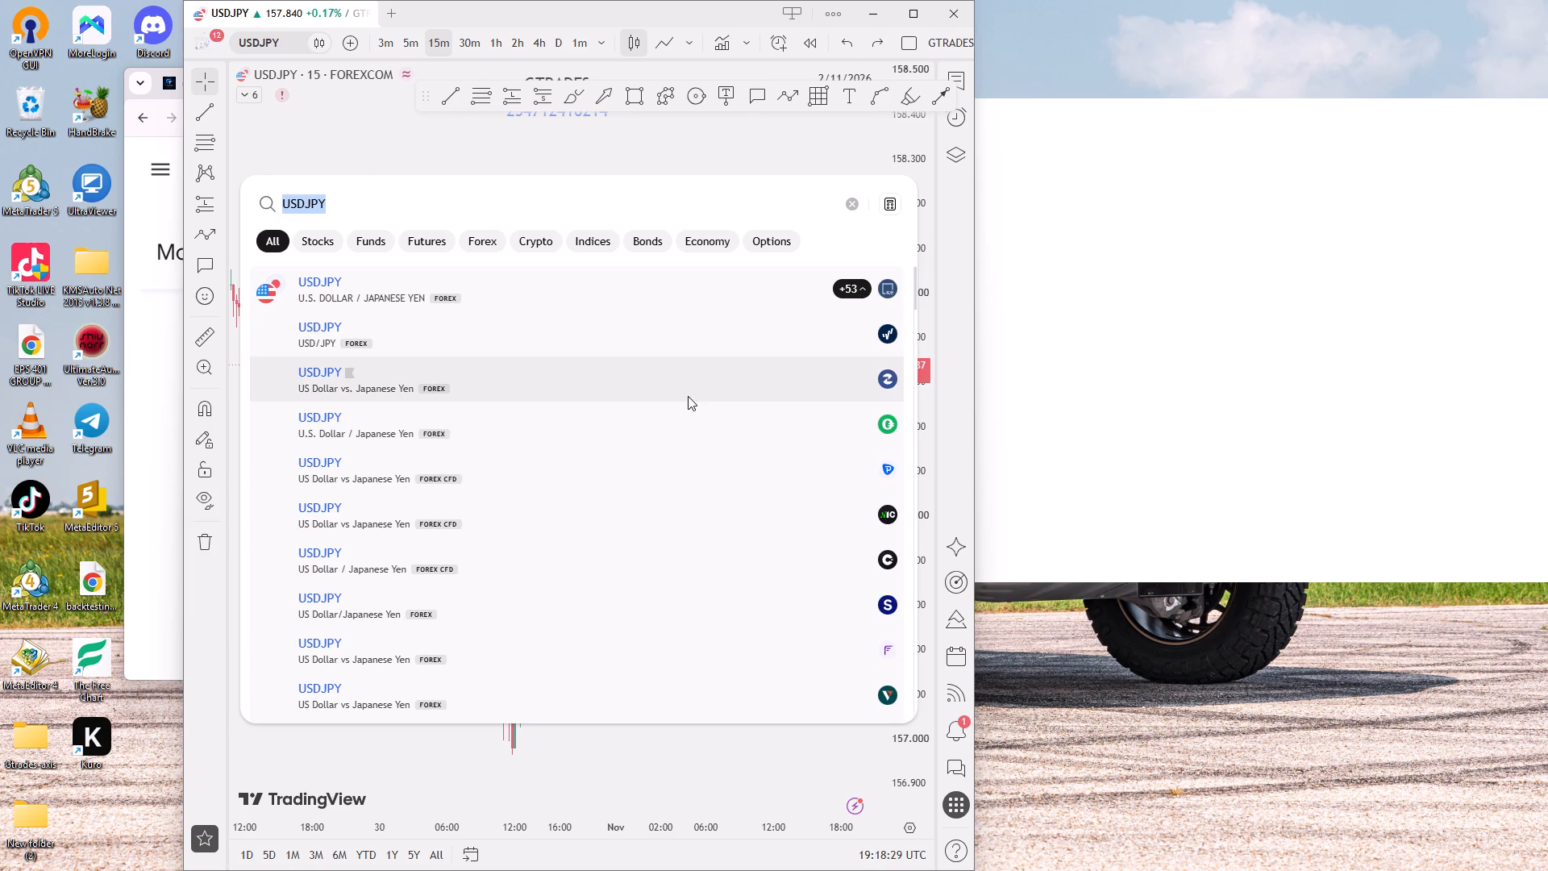
left_click(686, 331)
right_click(713, 486)
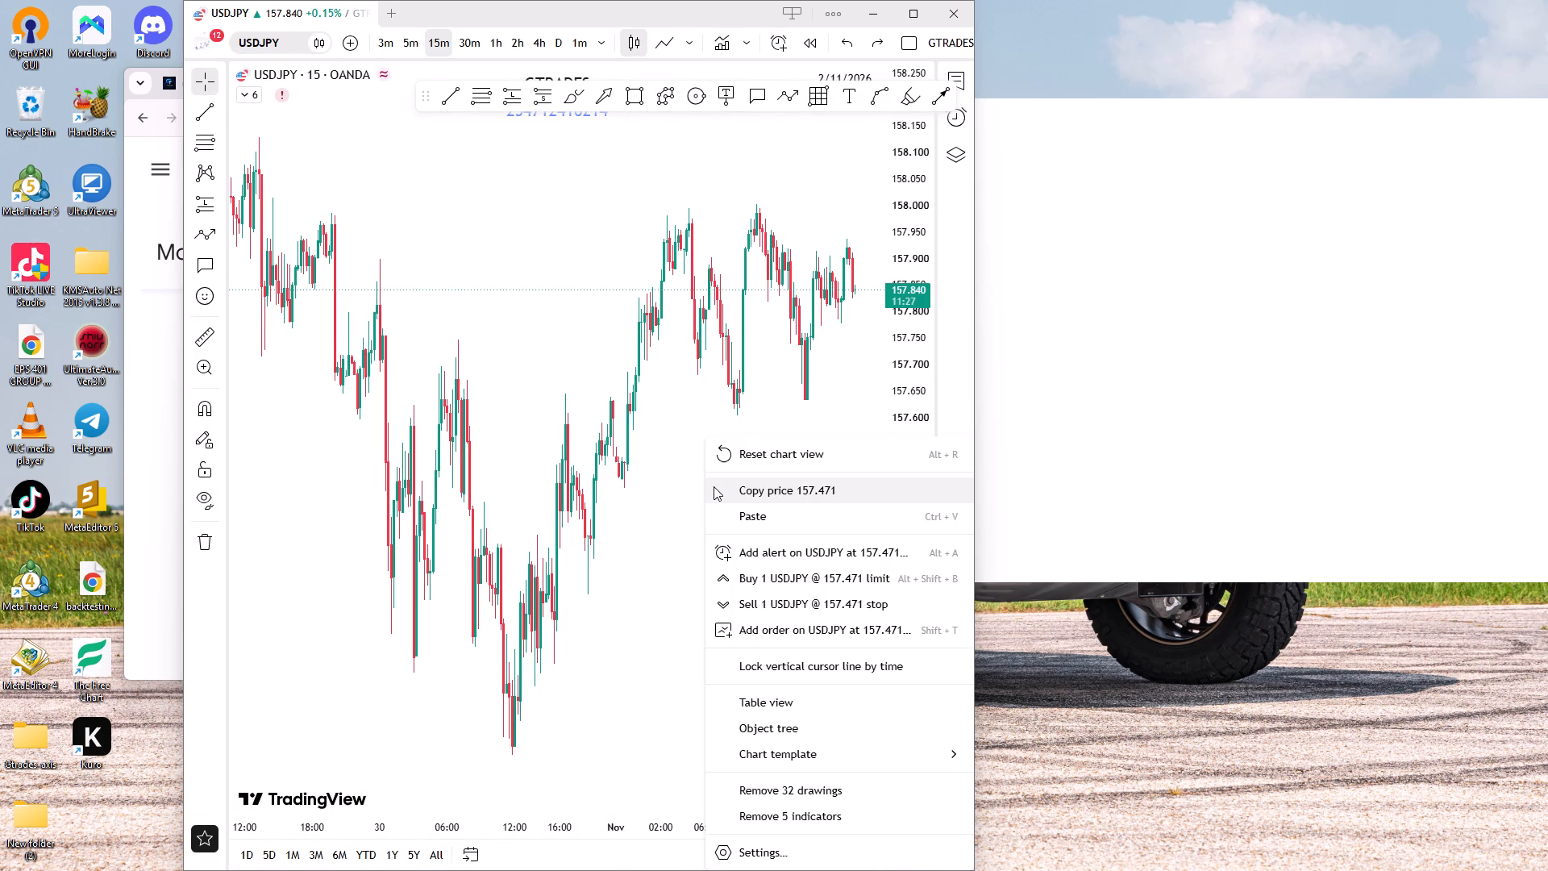
left_click(686, 408)
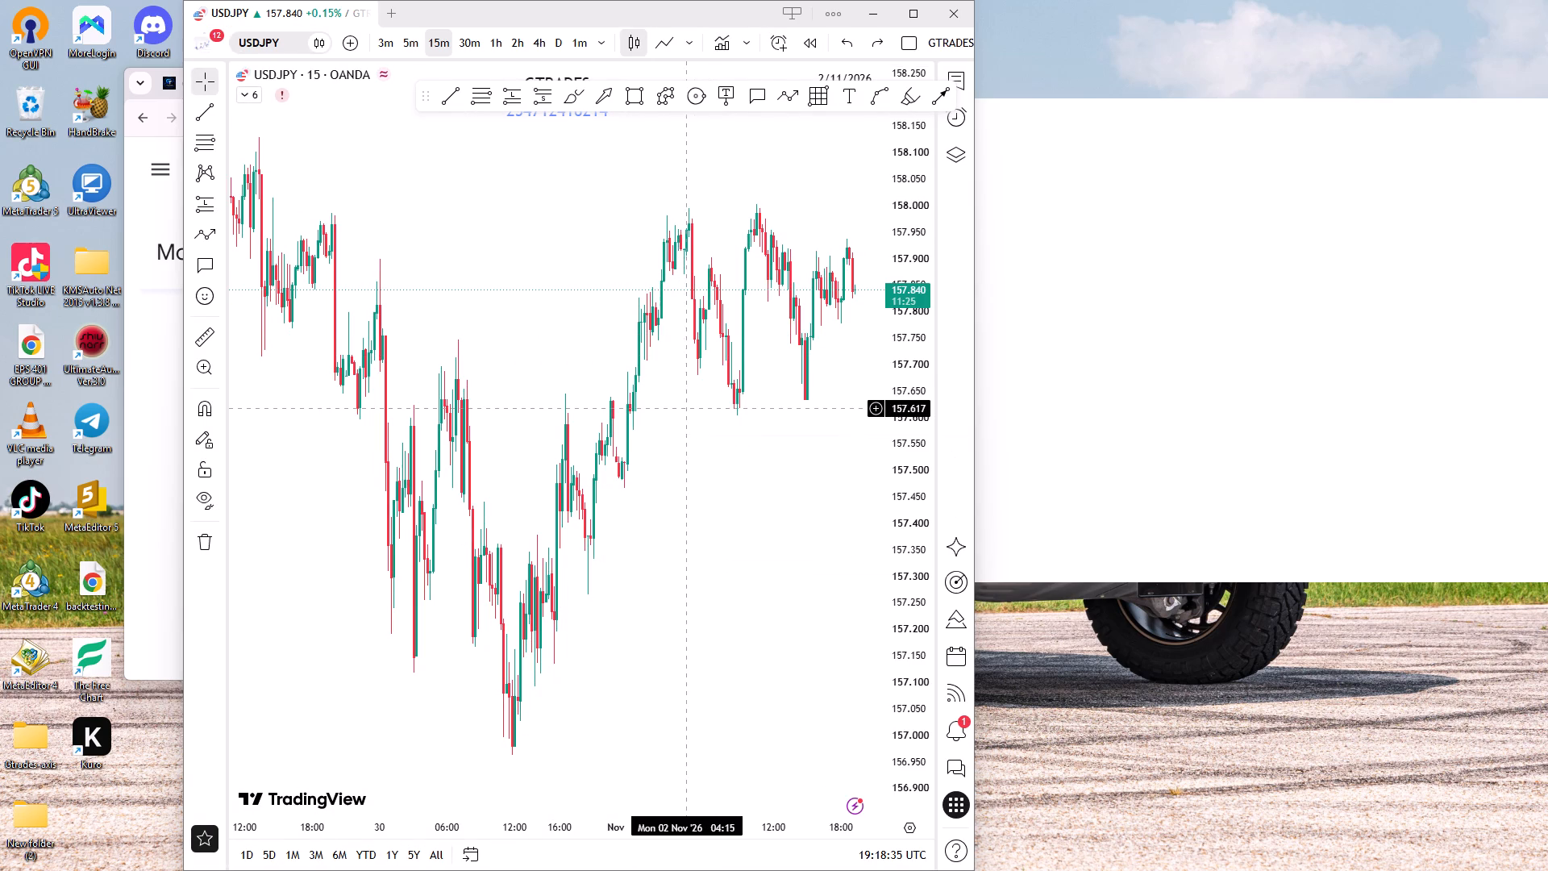
scroll(686, 408, "down", 14)
scroll(709, 326, "up", 17)
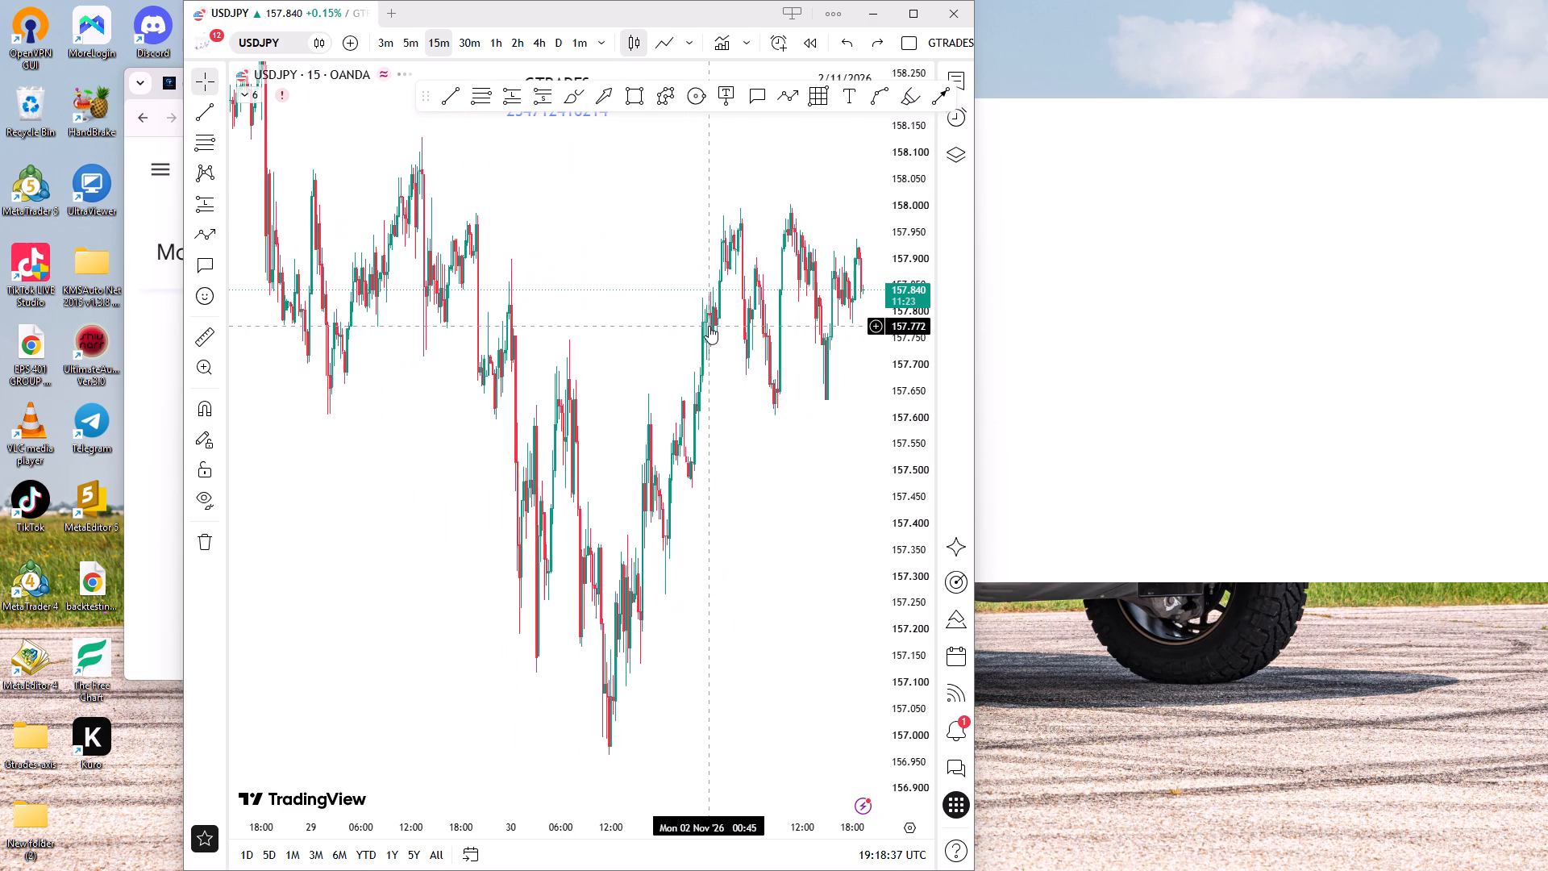
scroll(709, 326, "up", 3)
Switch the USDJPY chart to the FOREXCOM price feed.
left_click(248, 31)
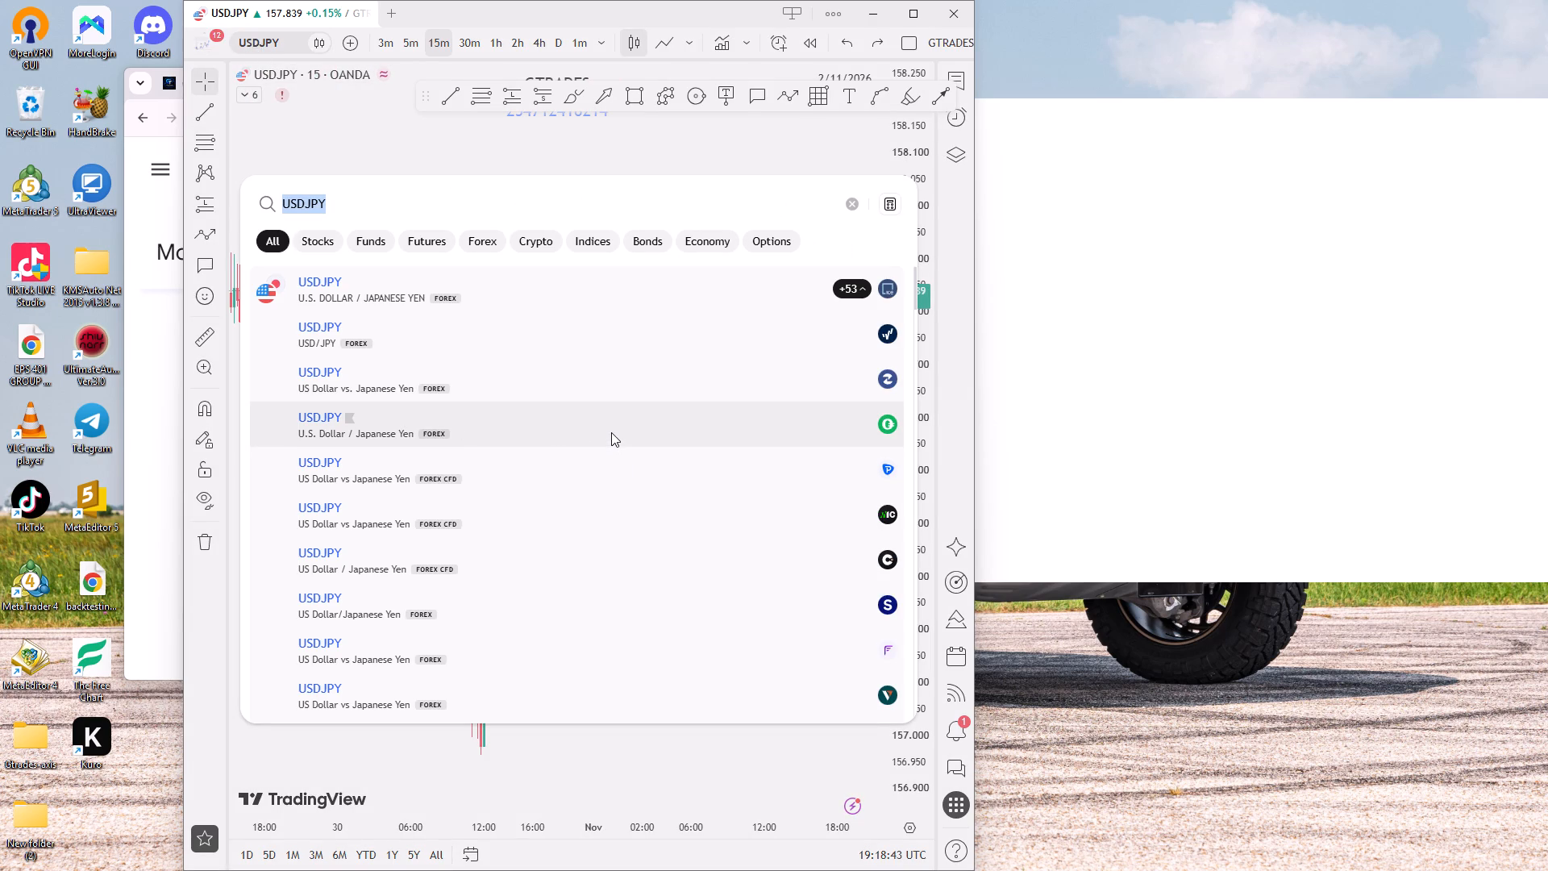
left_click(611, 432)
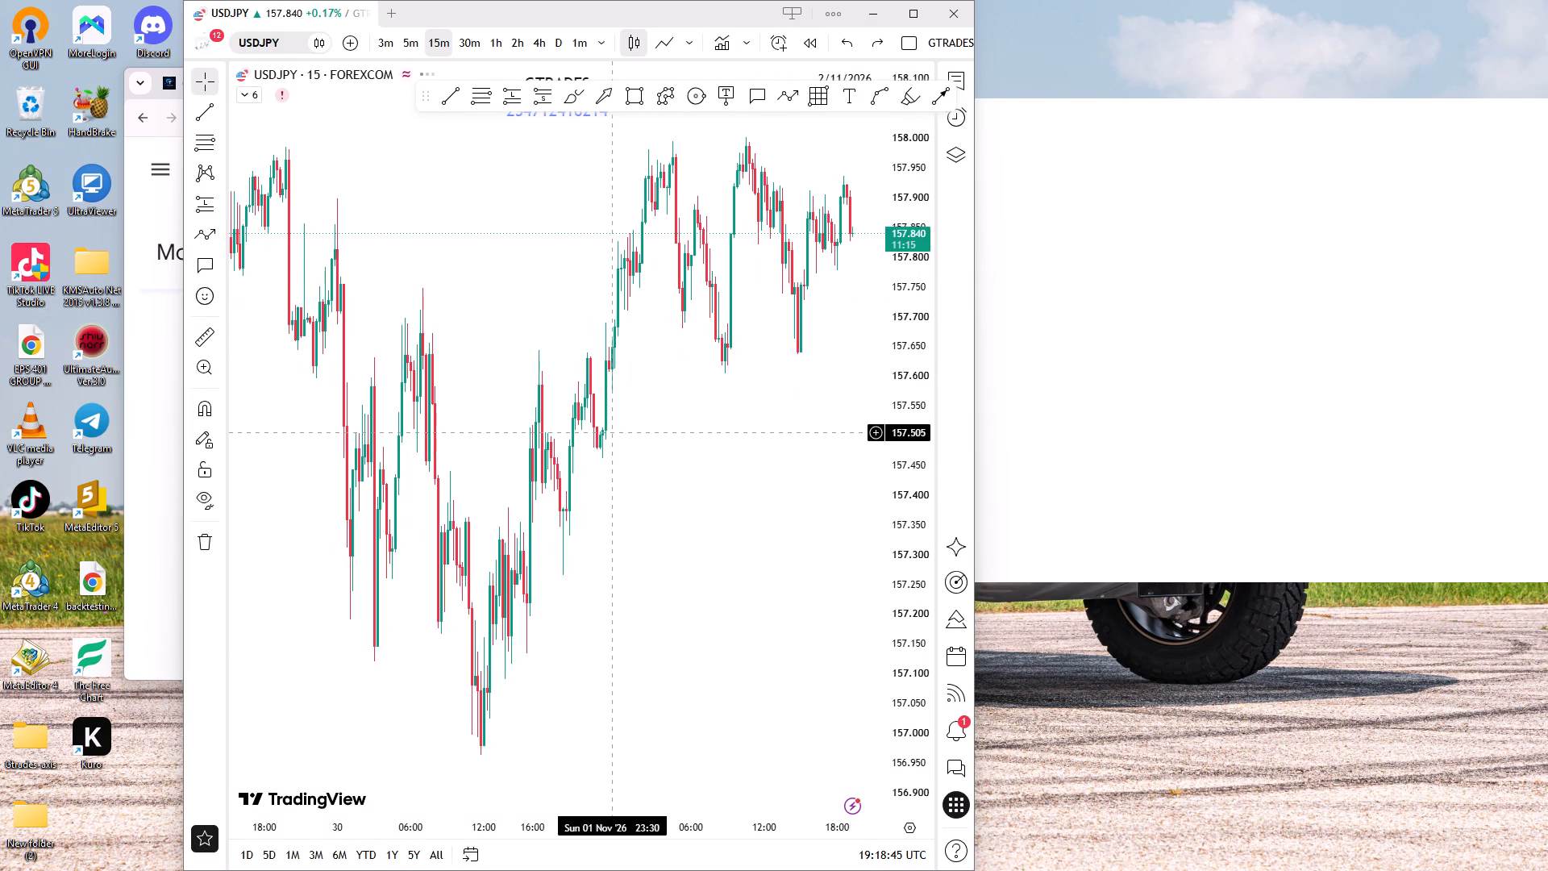
Switch the USDJPY chart back to the OANDA price feed and check it for existing drawings.
left_click(277, 43)
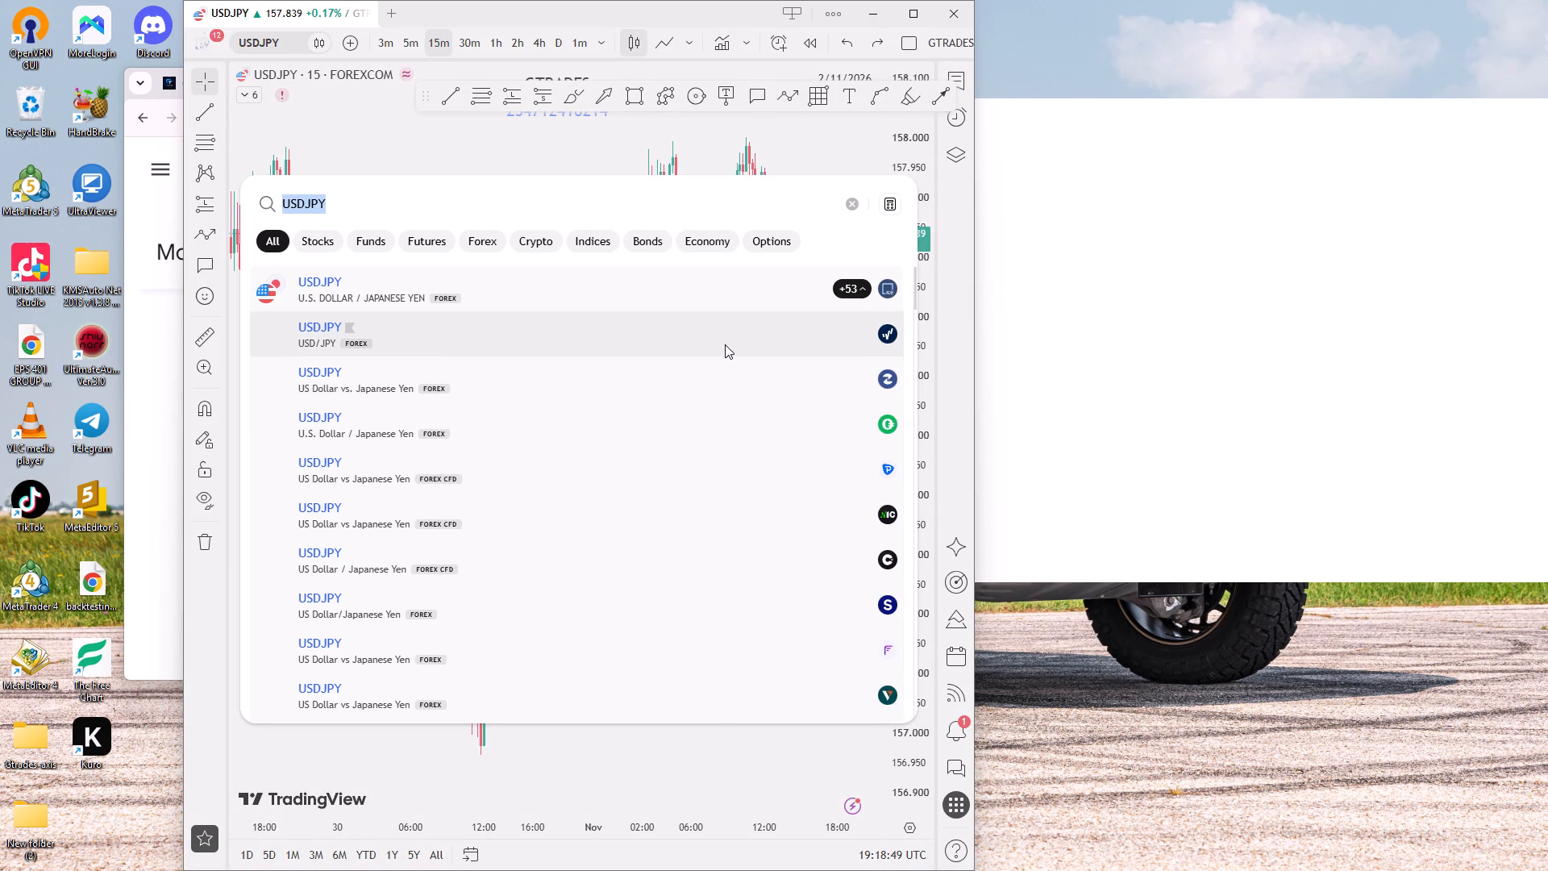
left_click(725, 344)
right_click(664, 427)
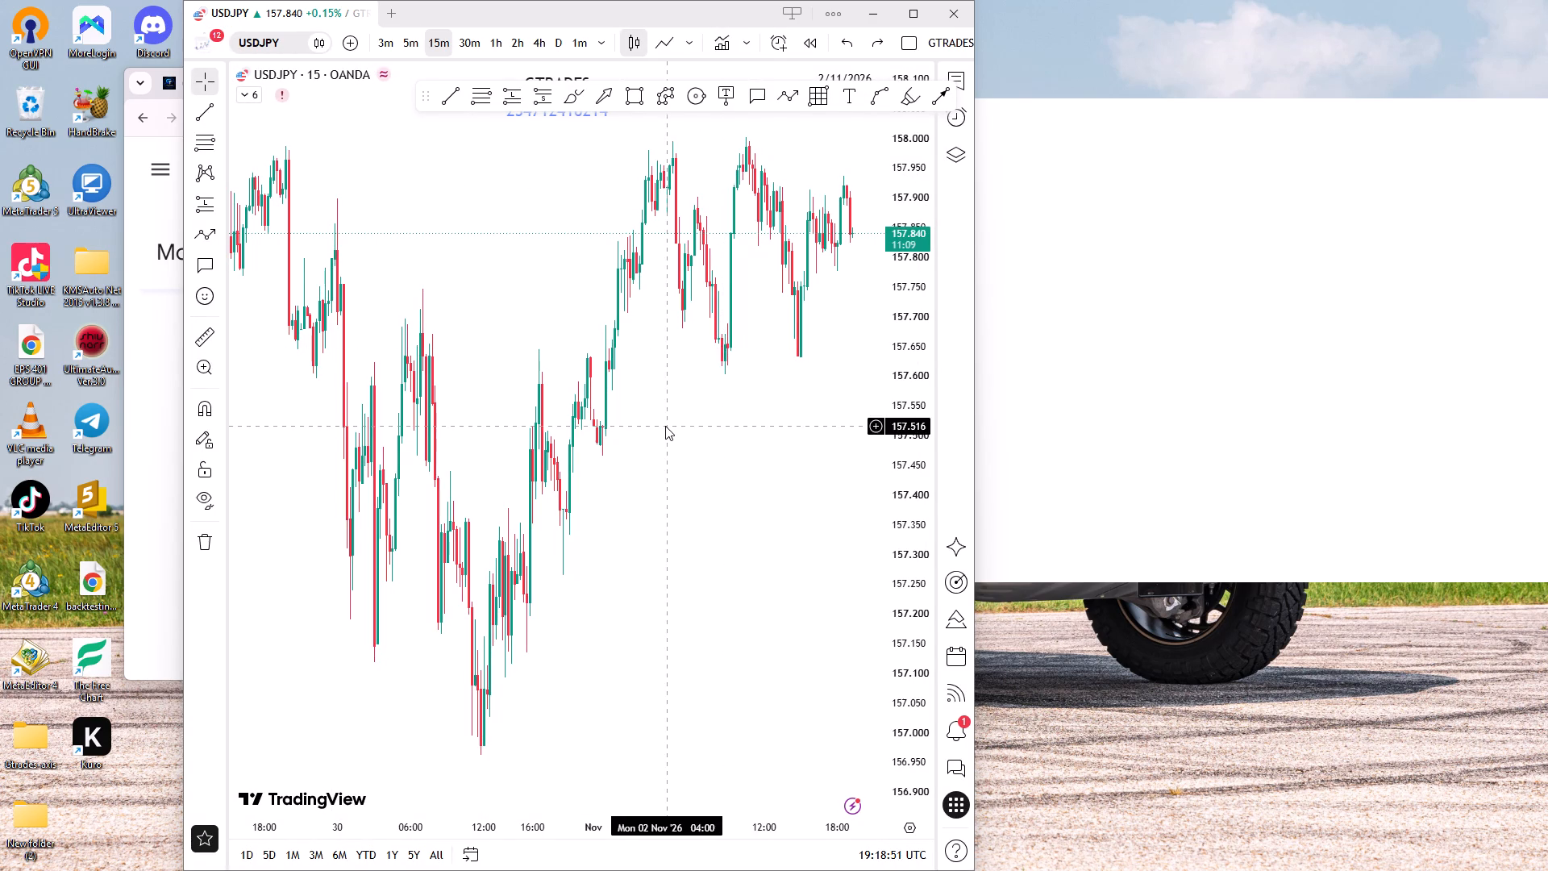
scroll(665, 425, "down", 4)
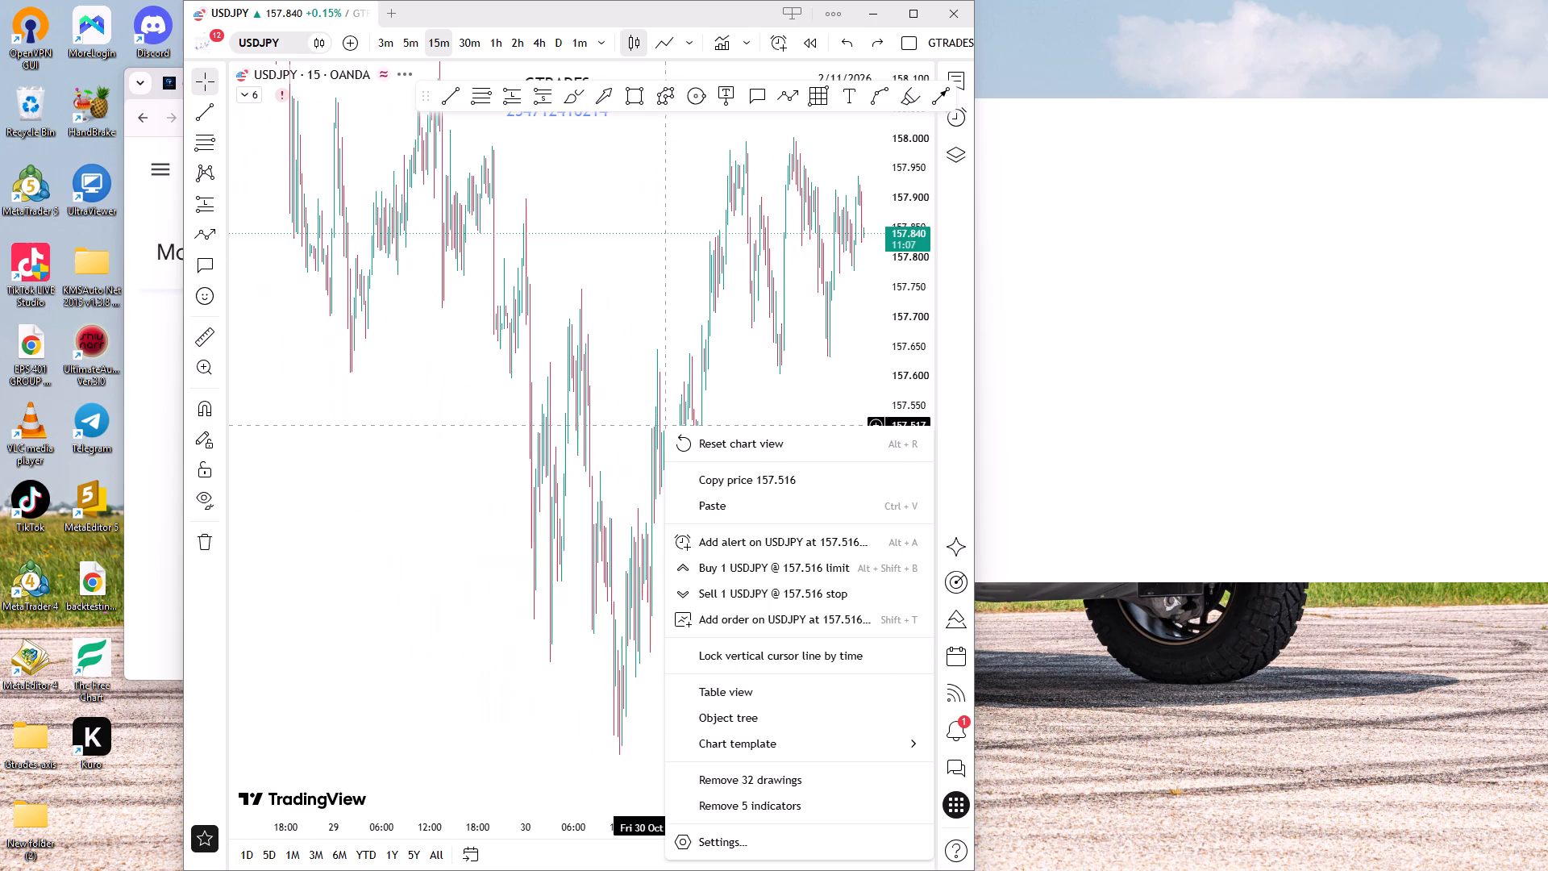
Change the USDJPY chart to the 4-hour timeframe.
left_click(534, 45)
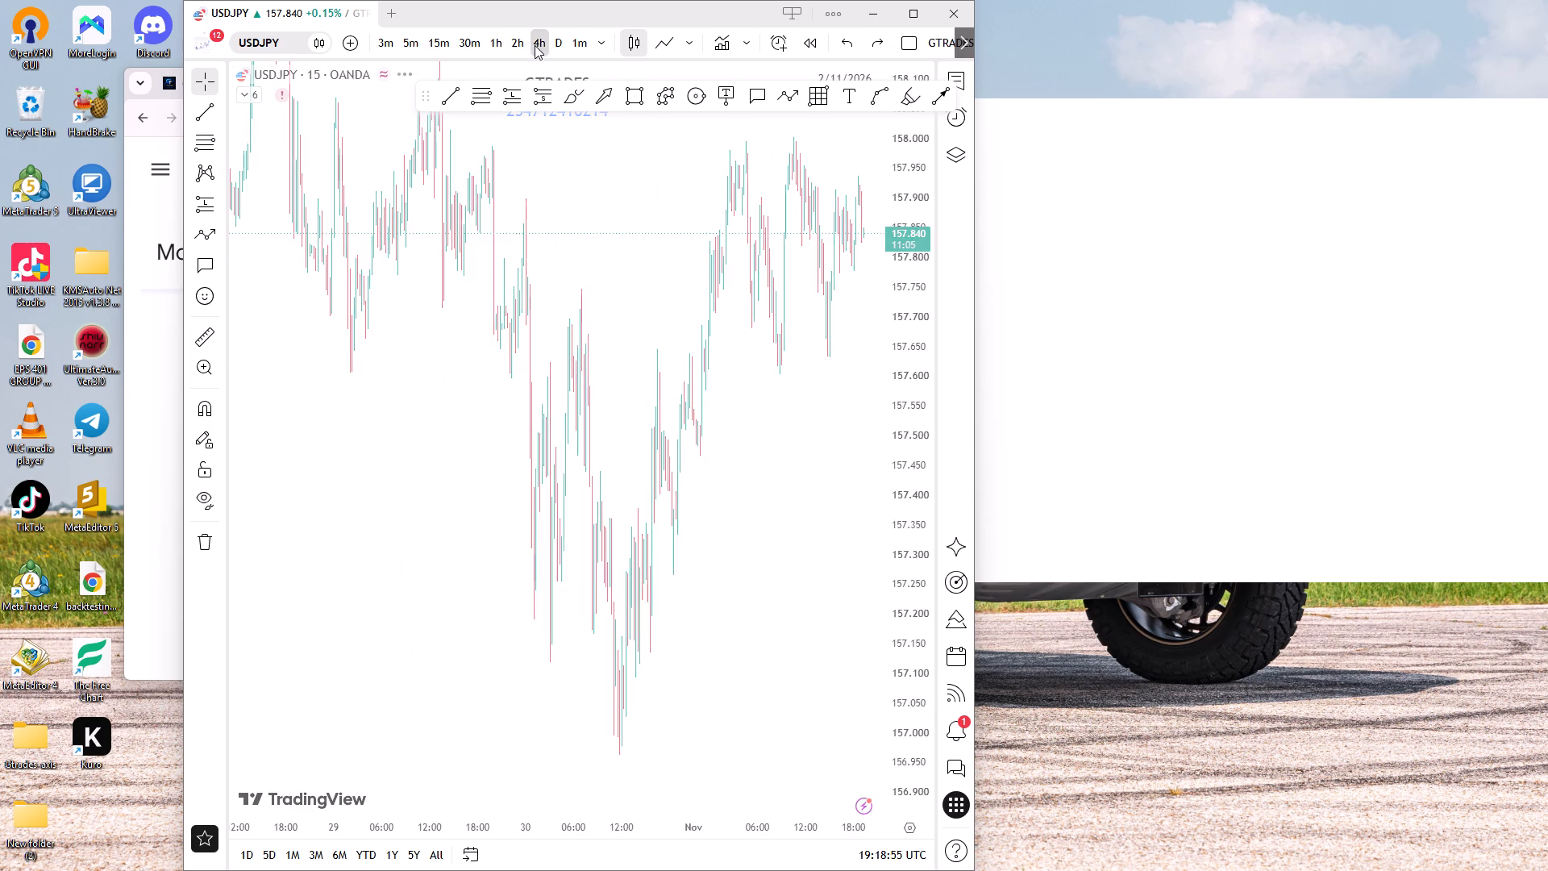
right_click(416, 406)
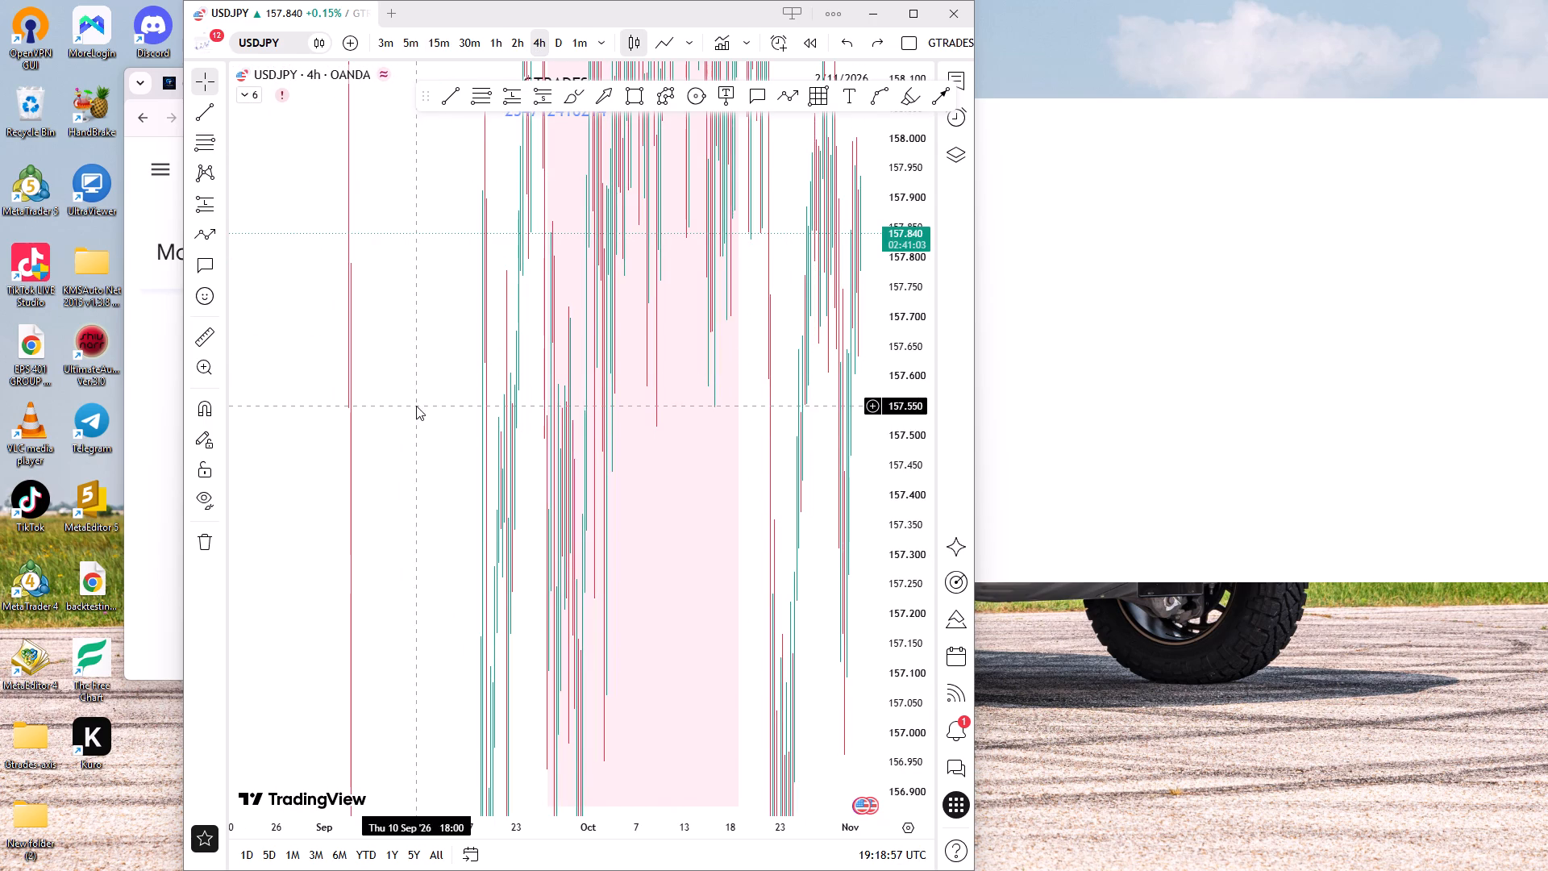
Examine the USDJPY 4-hour OANDA chart around the shaded October zone and the latest candles.
left_click(450, 418)
scroll(725, 422, "down", 7)
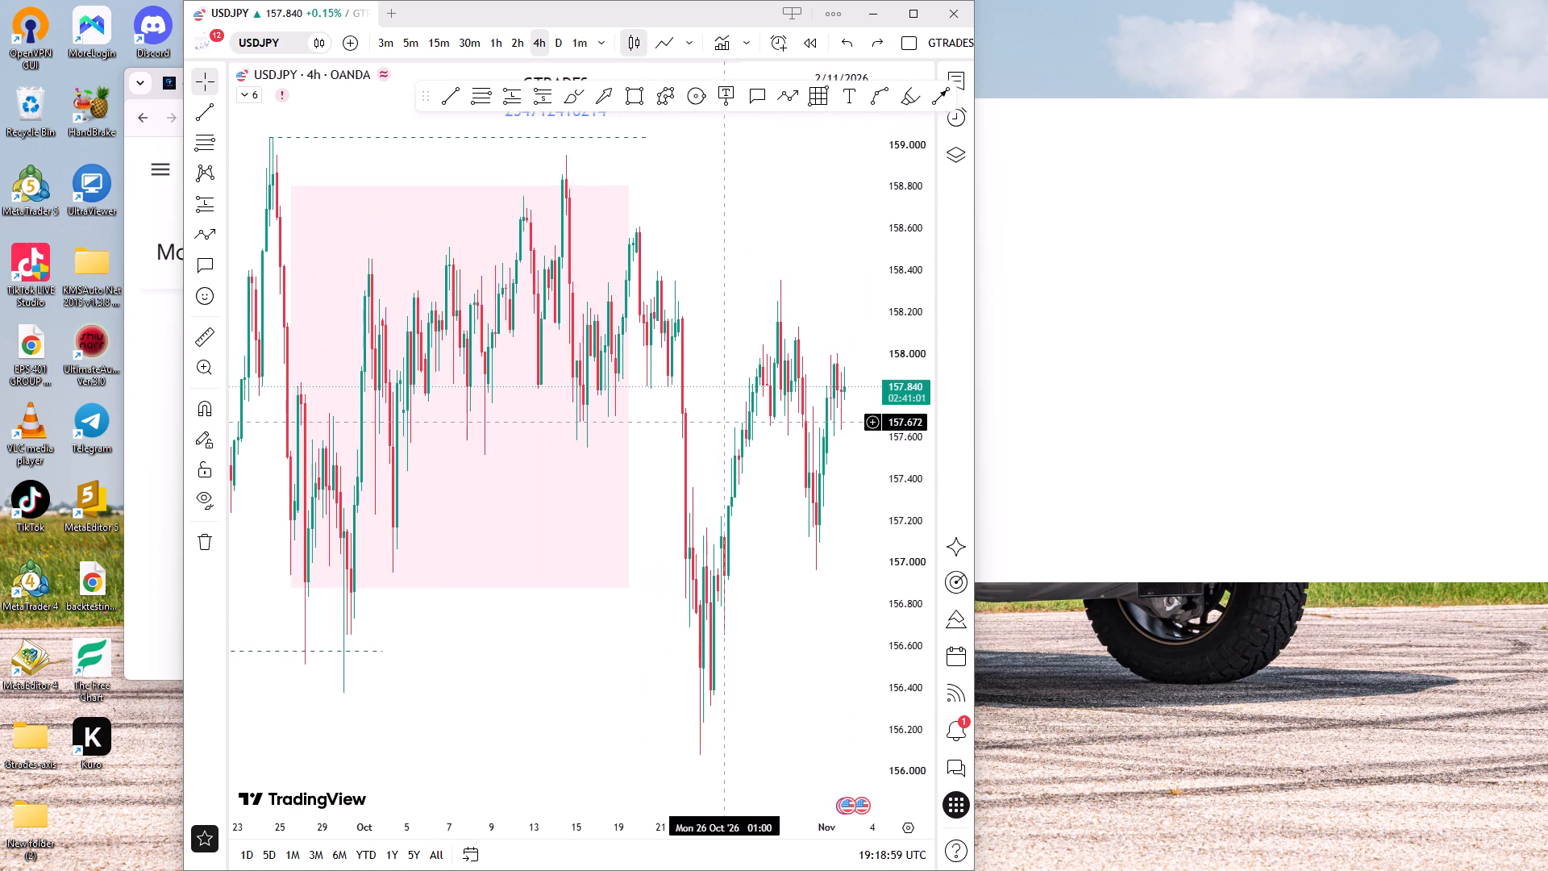
scroll(725, 422, "down", 1)
scroll(725, 422, "up", 8)
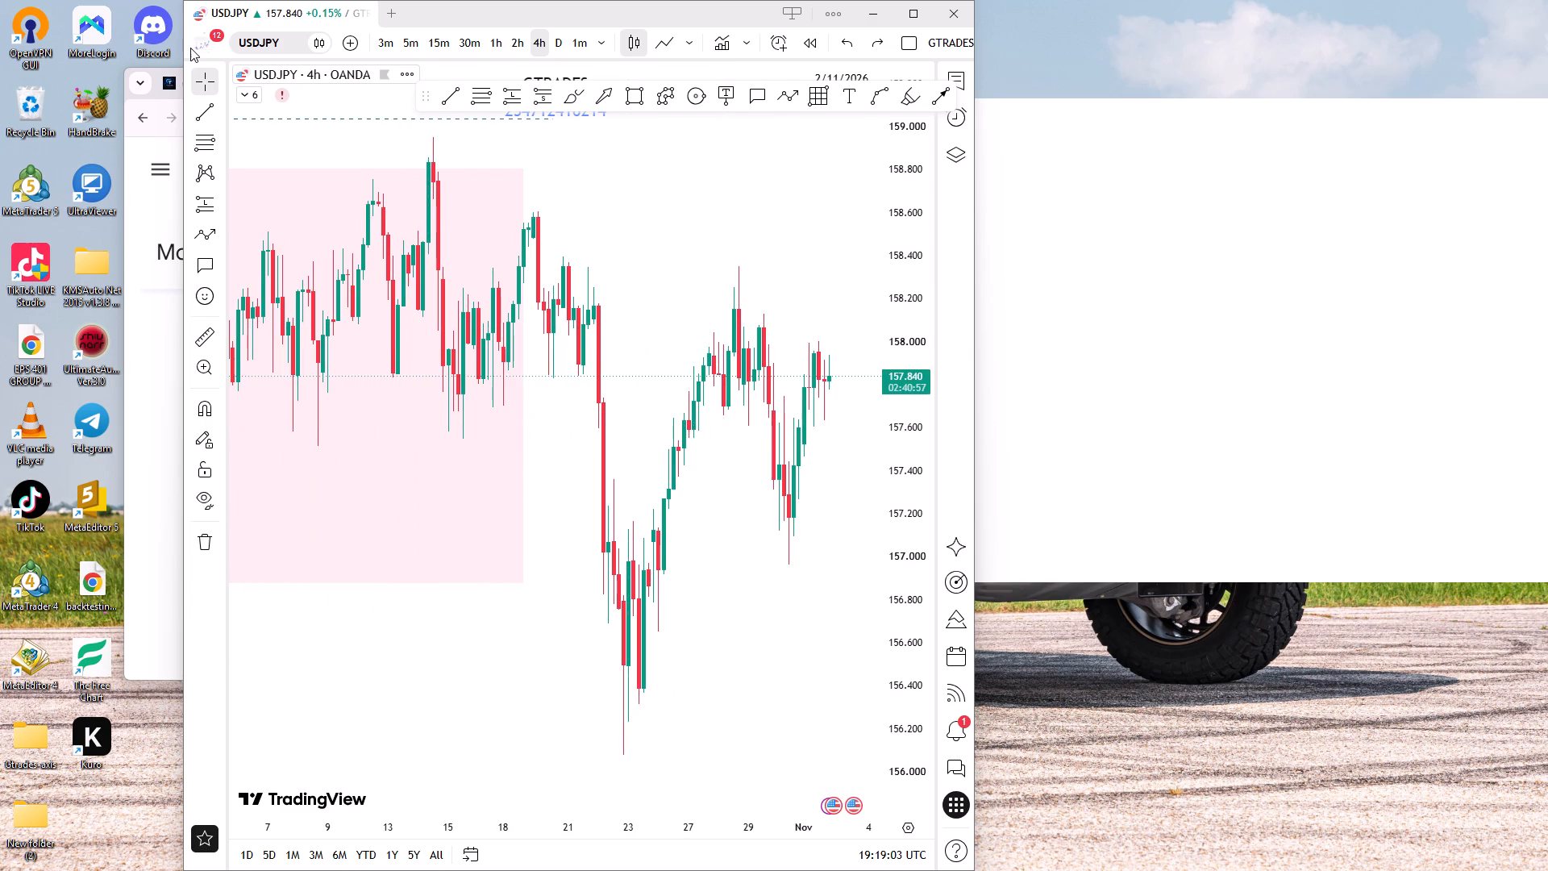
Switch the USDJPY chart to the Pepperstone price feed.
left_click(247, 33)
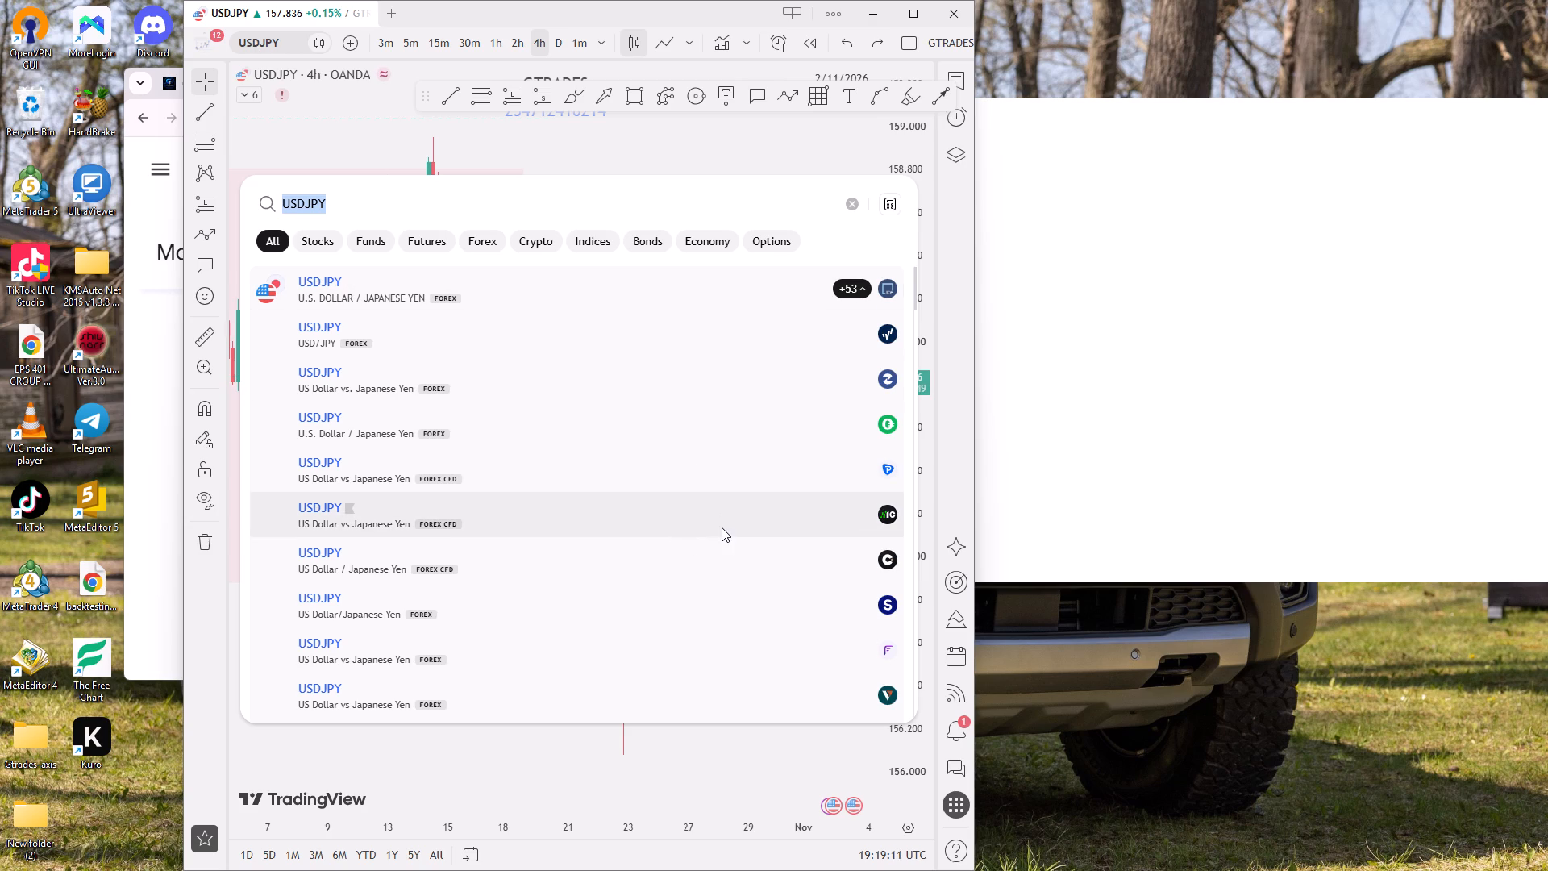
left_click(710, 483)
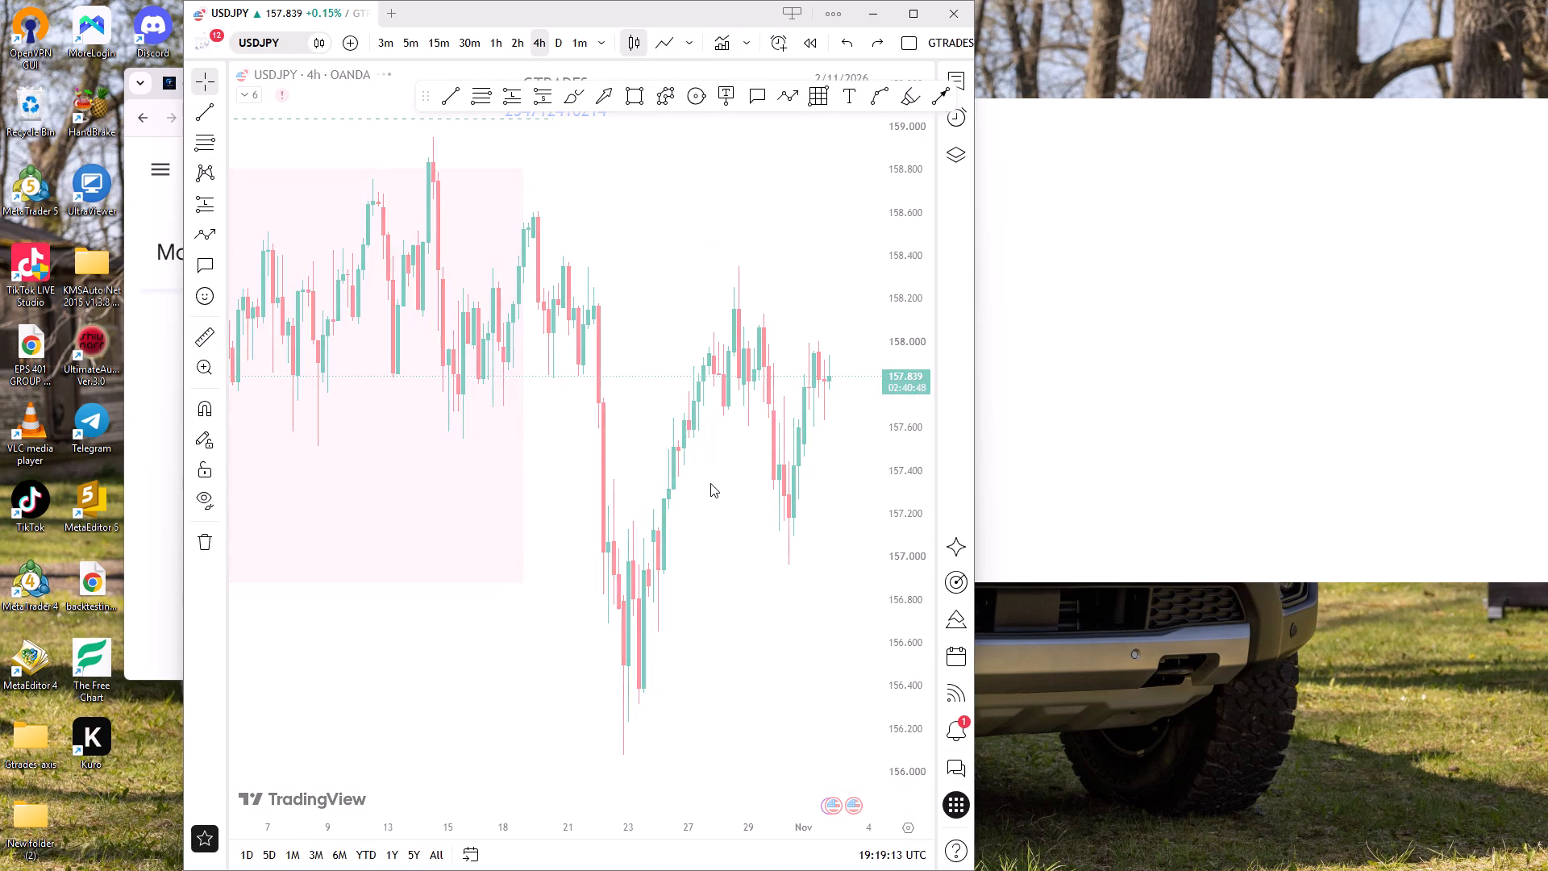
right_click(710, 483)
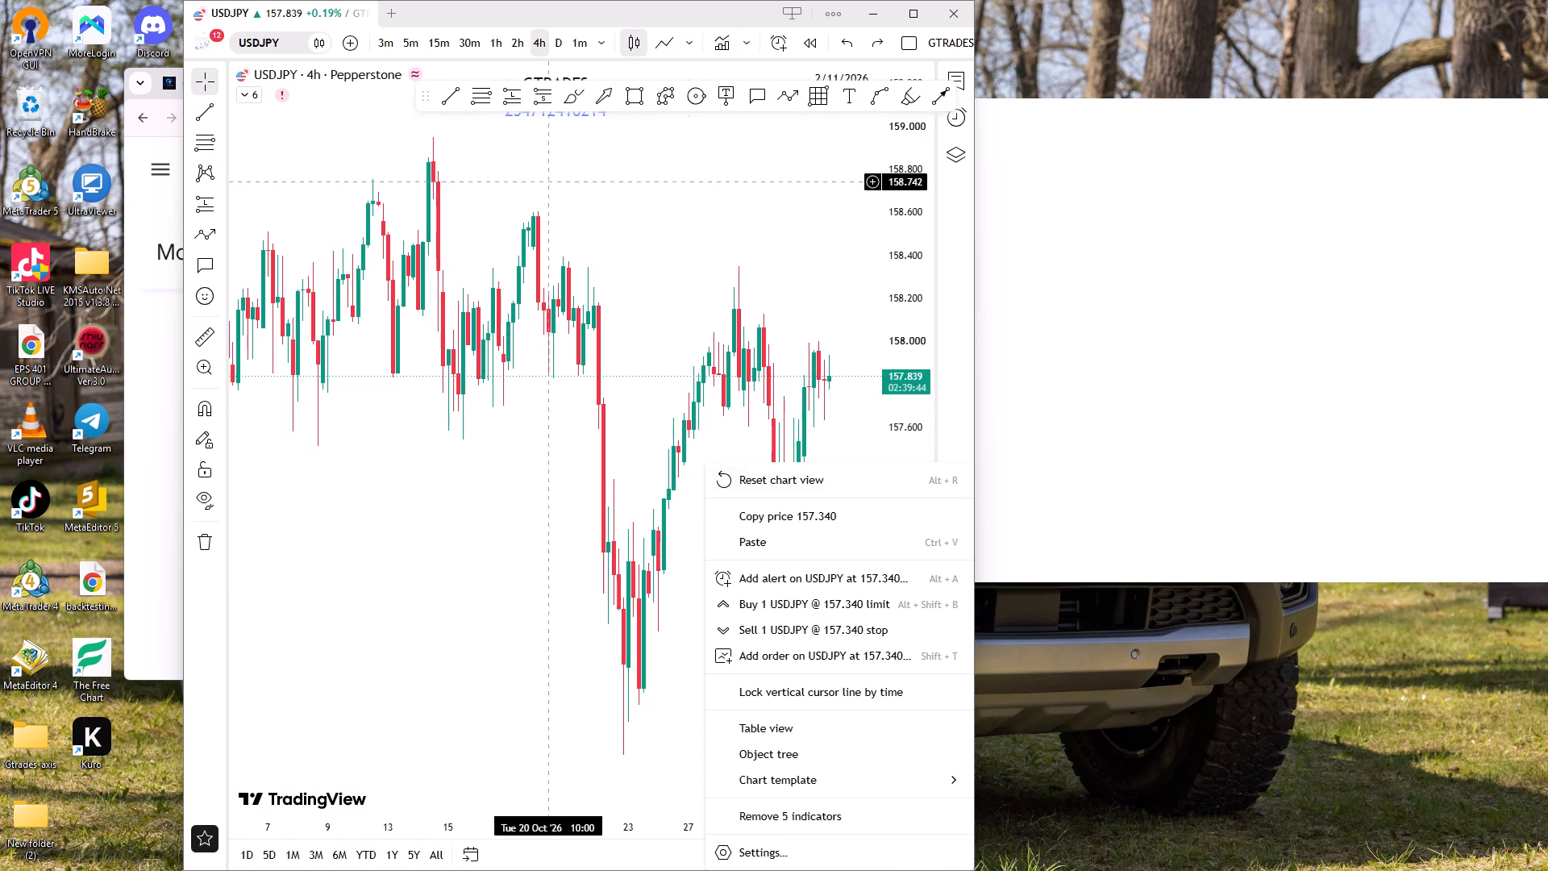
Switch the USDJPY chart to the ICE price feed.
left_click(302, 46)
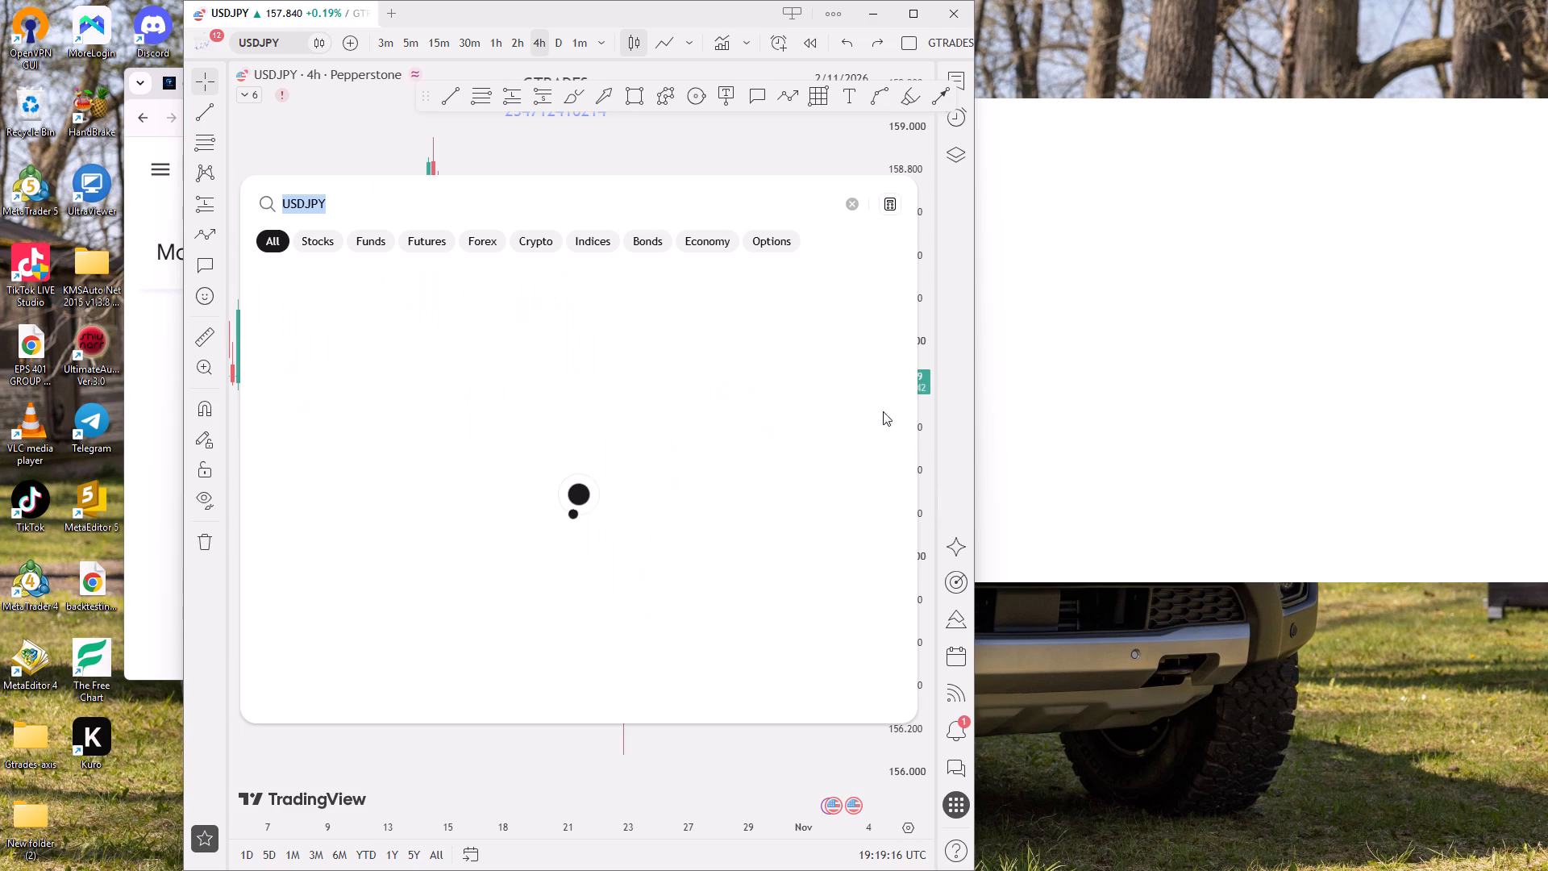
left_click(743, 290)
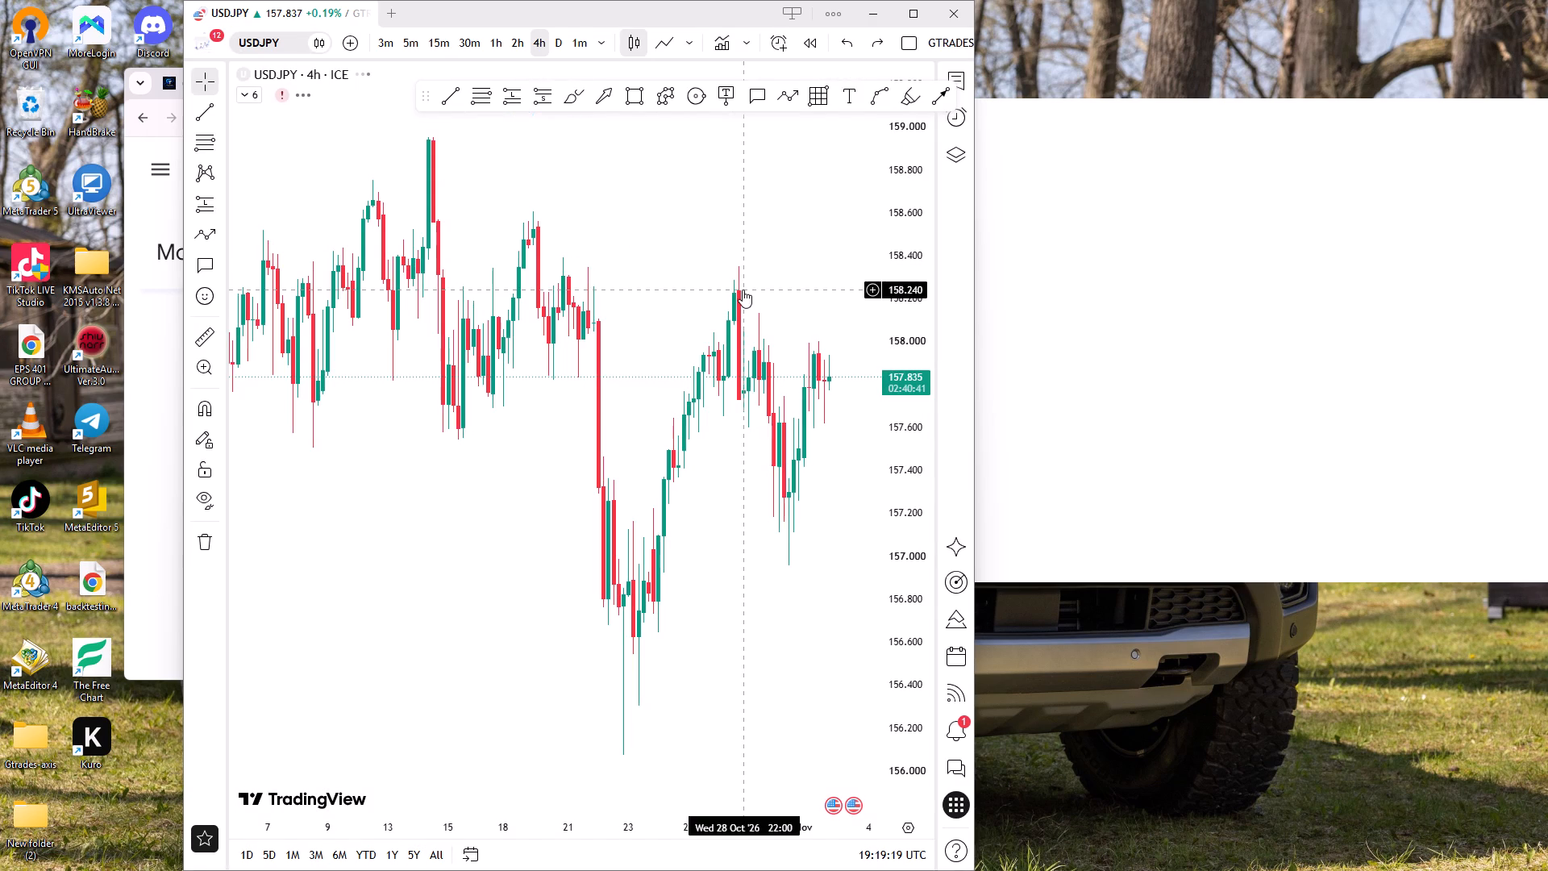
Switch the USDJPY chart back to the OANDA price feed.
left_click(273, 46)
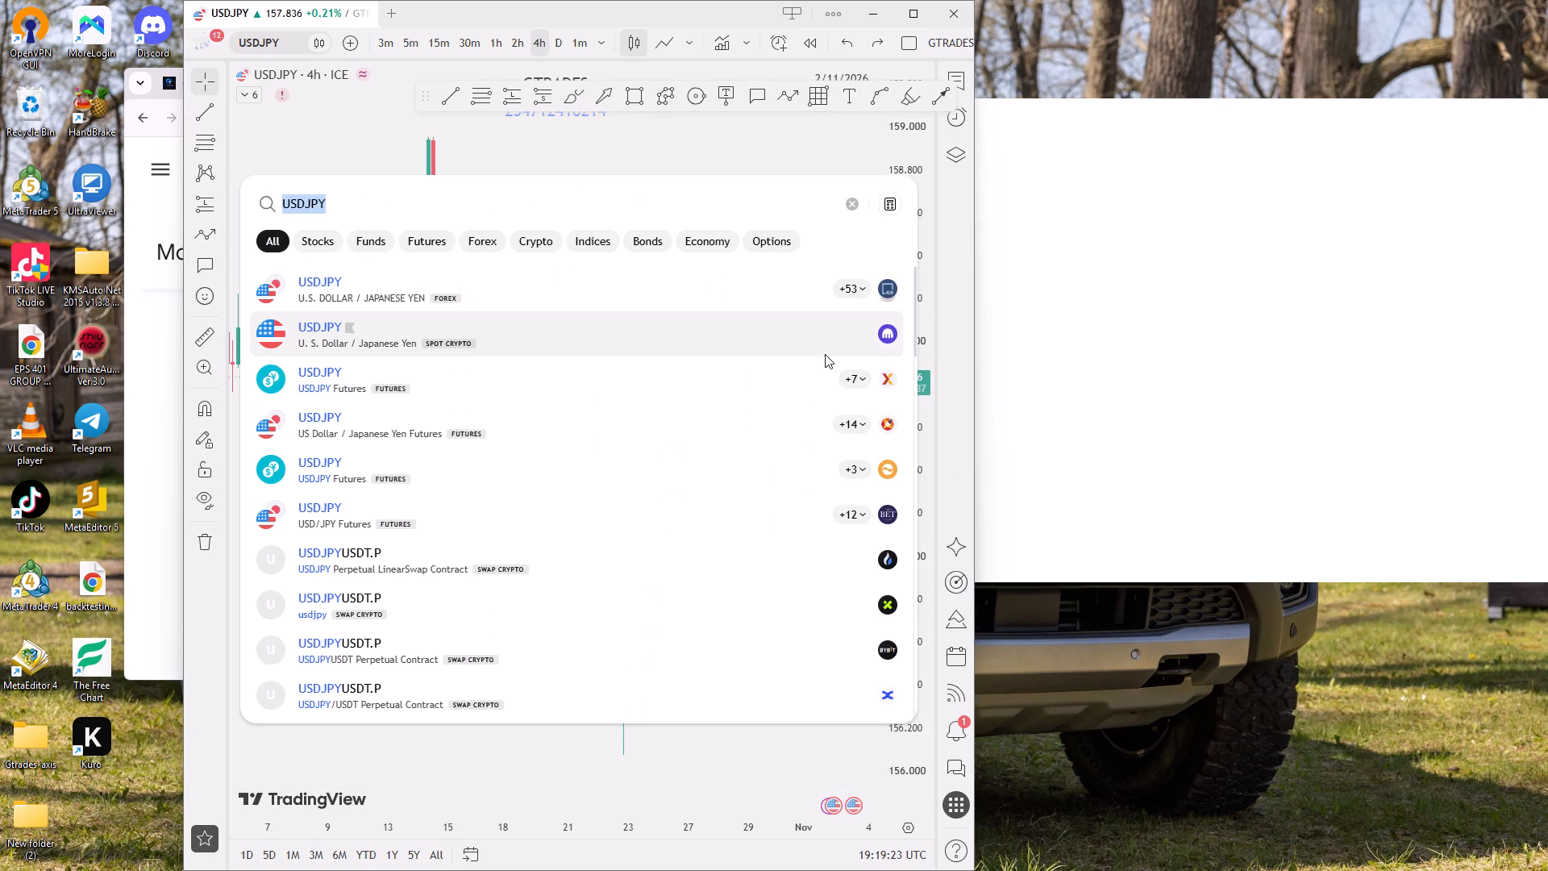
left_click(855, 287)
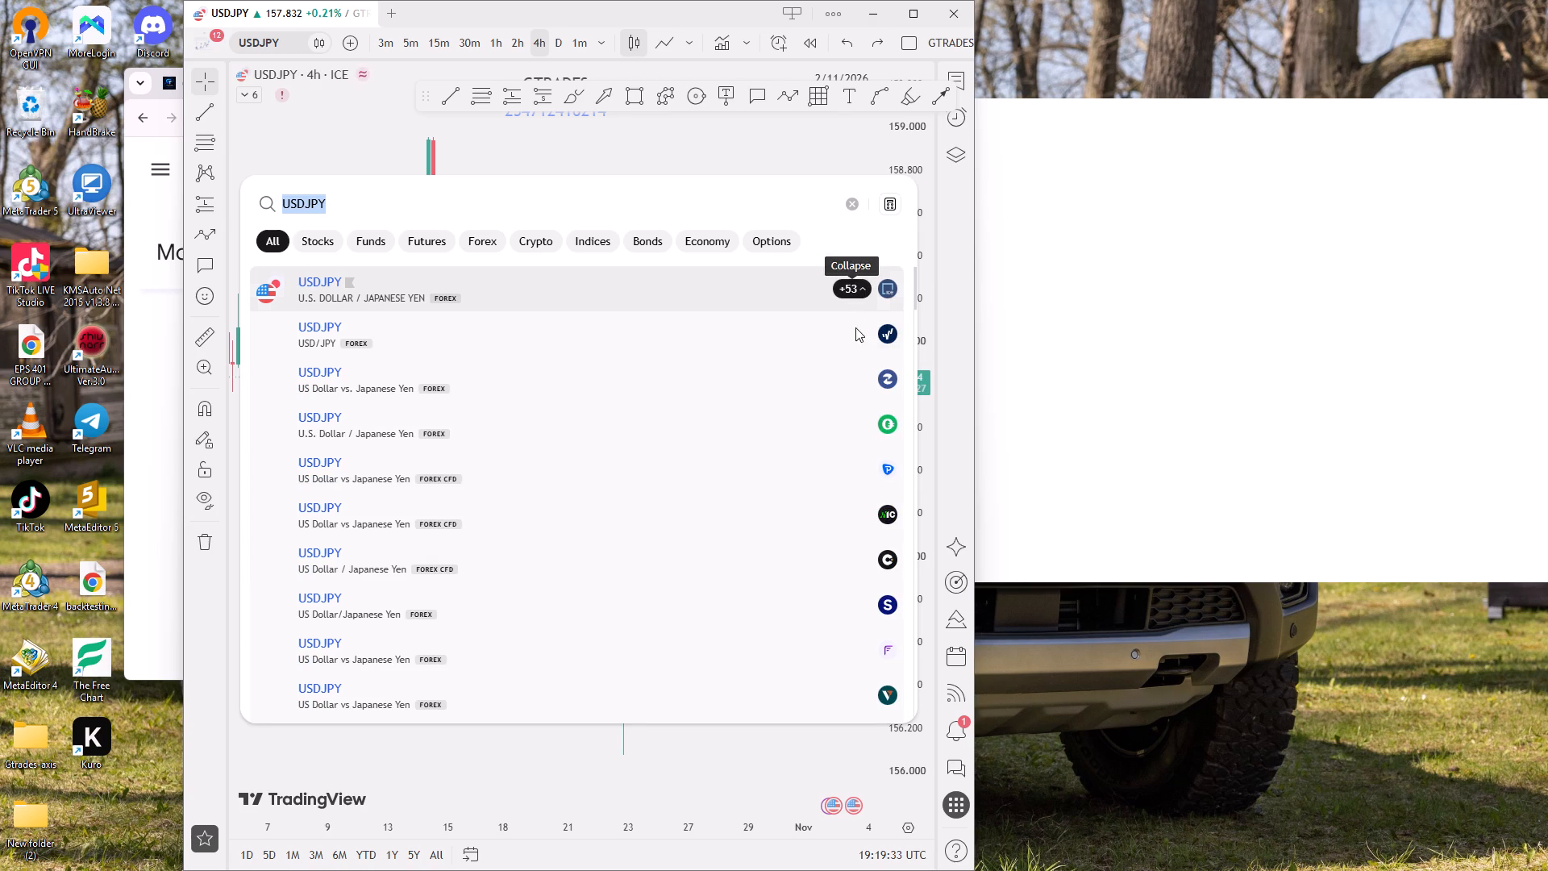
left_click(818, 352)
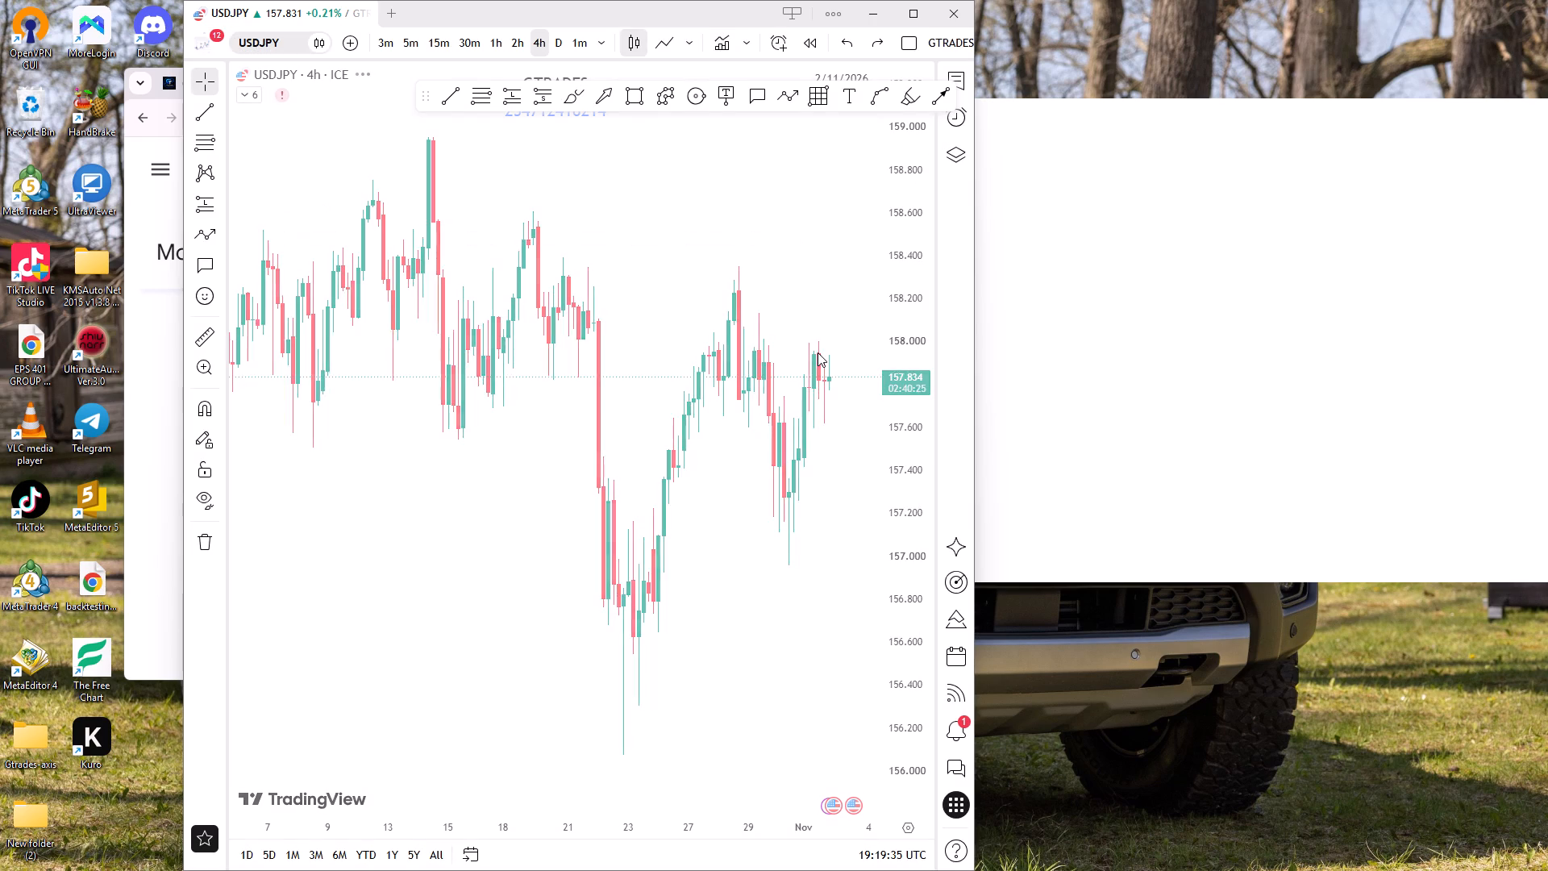
Review the USDJPY 4-hour chart's shaded zones and dashed levels from September to early November.
scroll(726, 250, "down", 10)
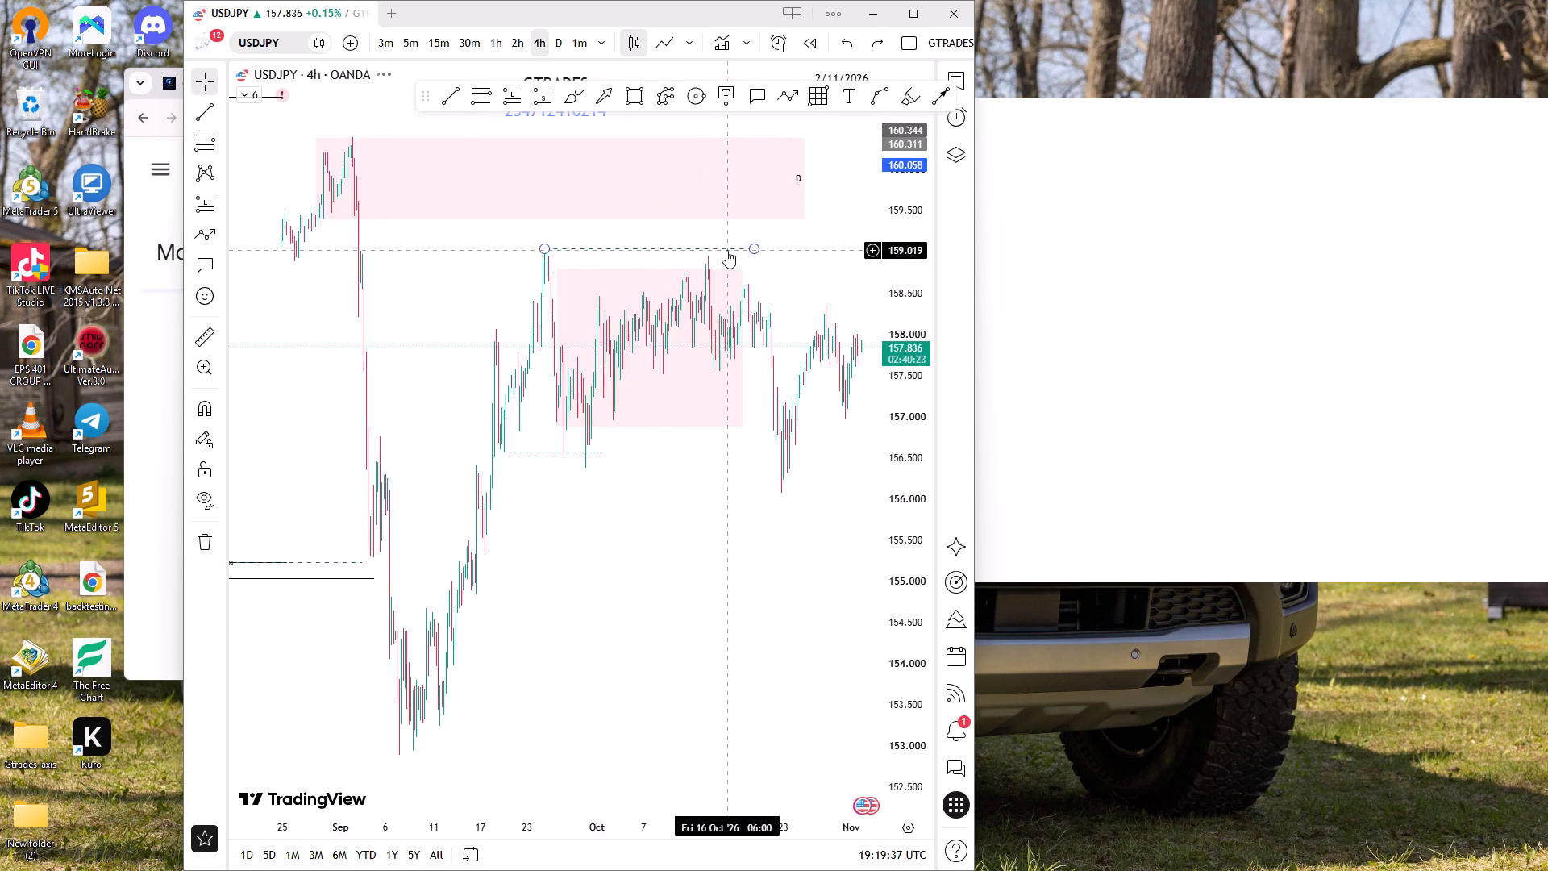
scroll(726, 250, "down", 2)
scroll(726, 250, "up", 5)
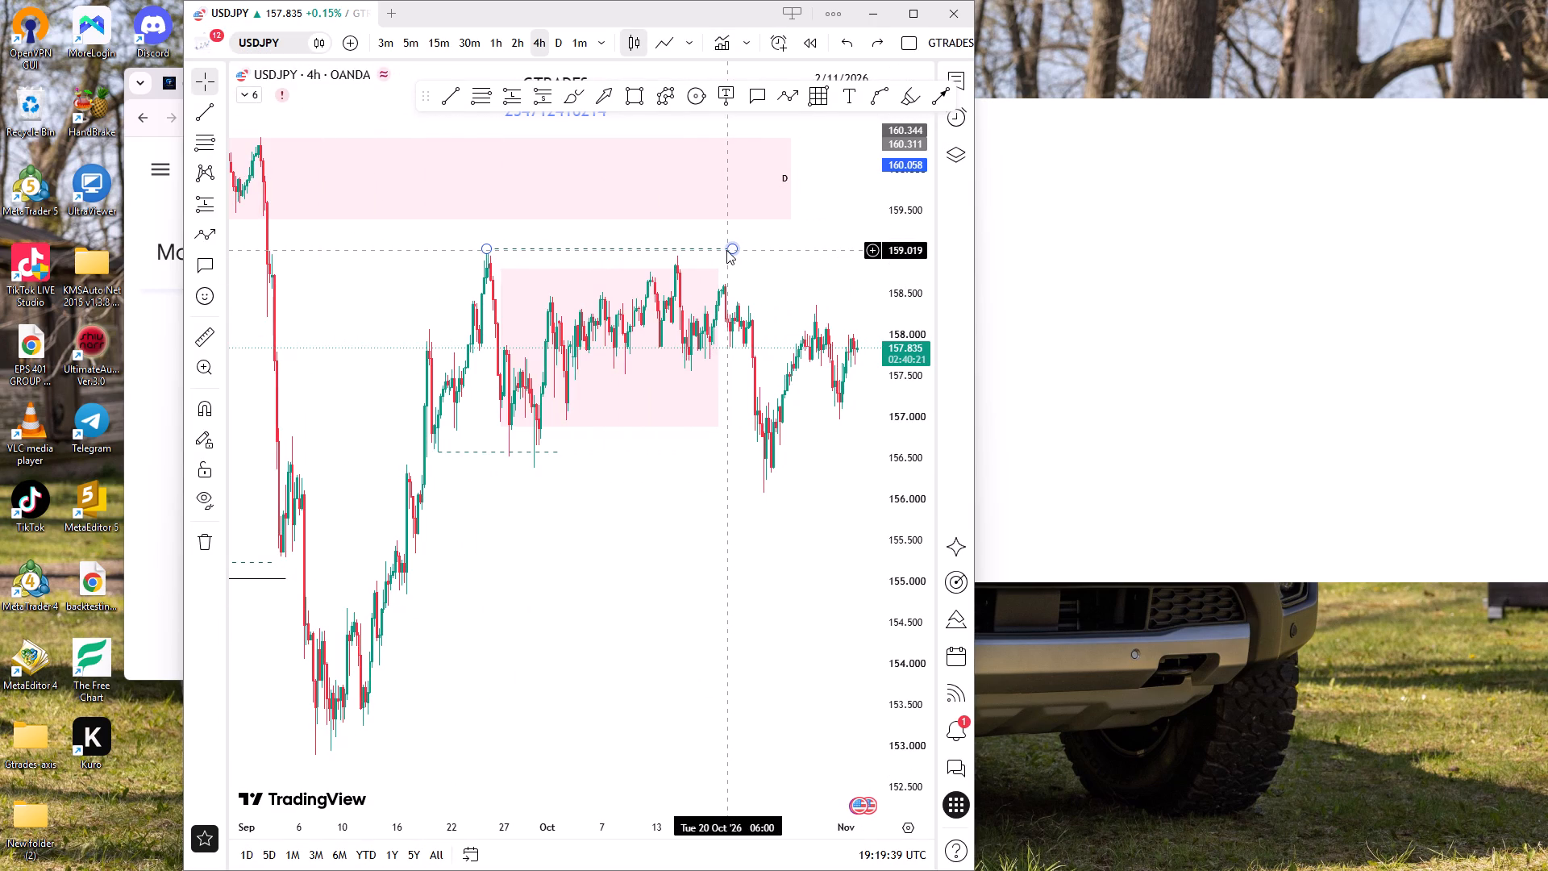
scroll(726, 250, "up", 5)
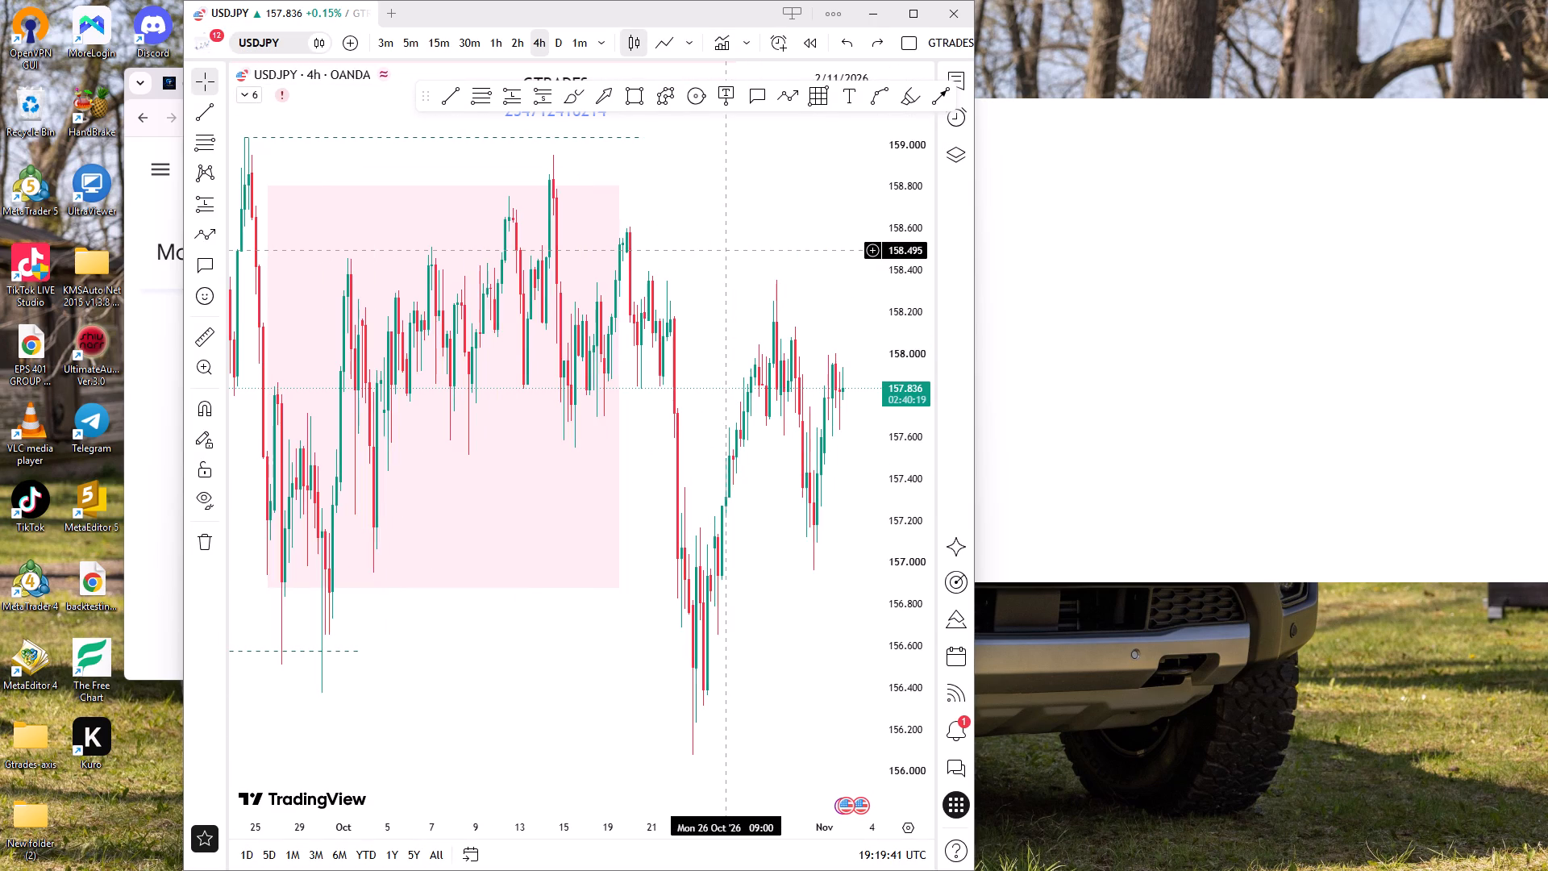
scroll(726, 250, "up", 2)
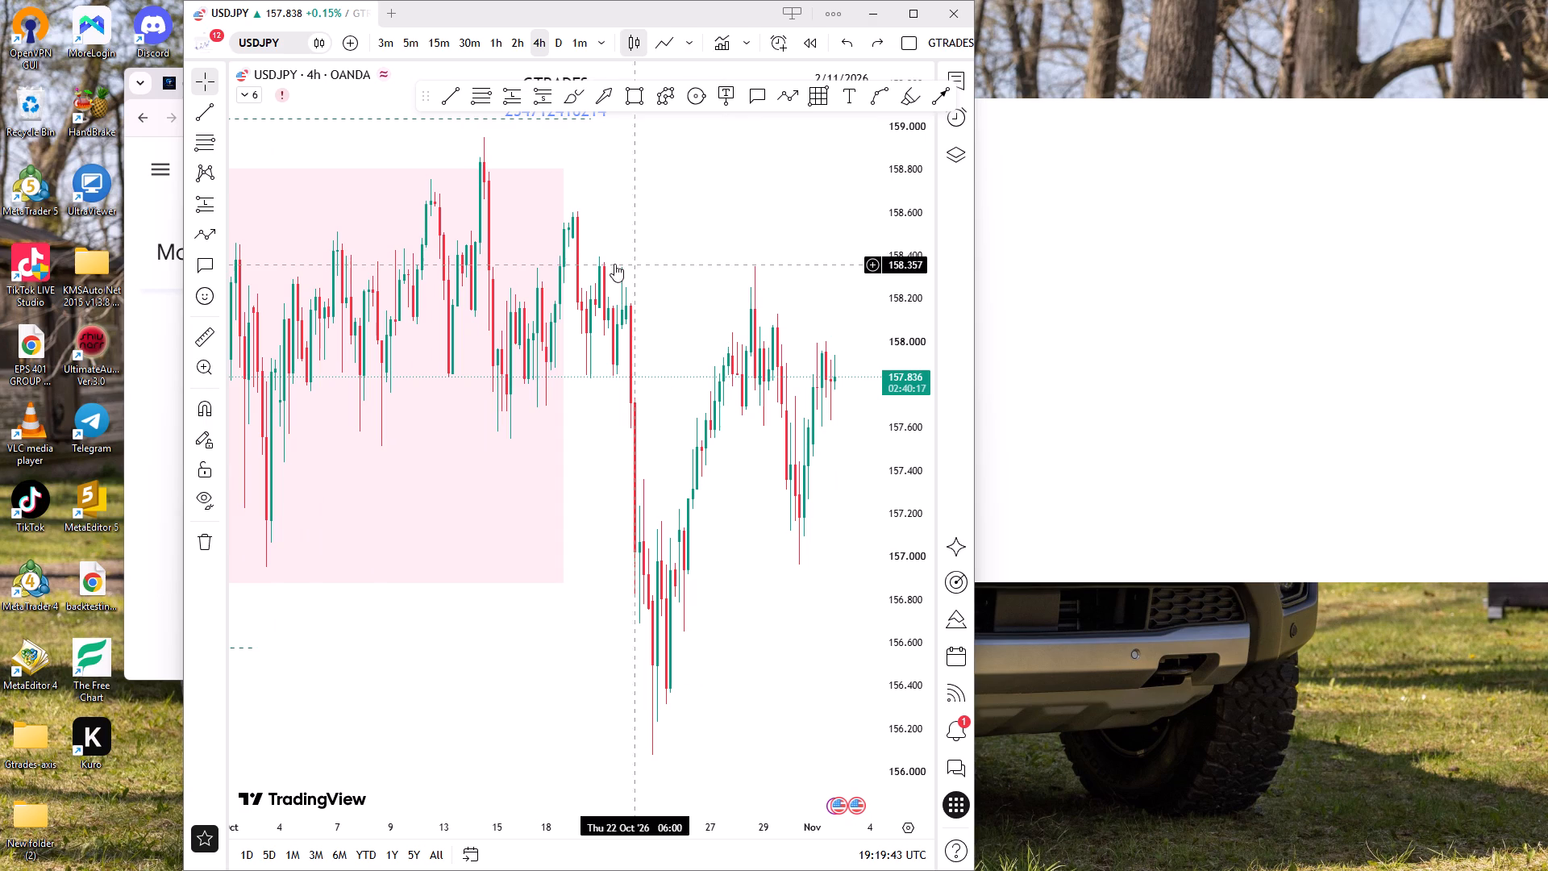
Examine the USDJPY 4-hour candles from the late-October drop through the recovery to the current price.
left_click_drag(707, 204, 797, 284)
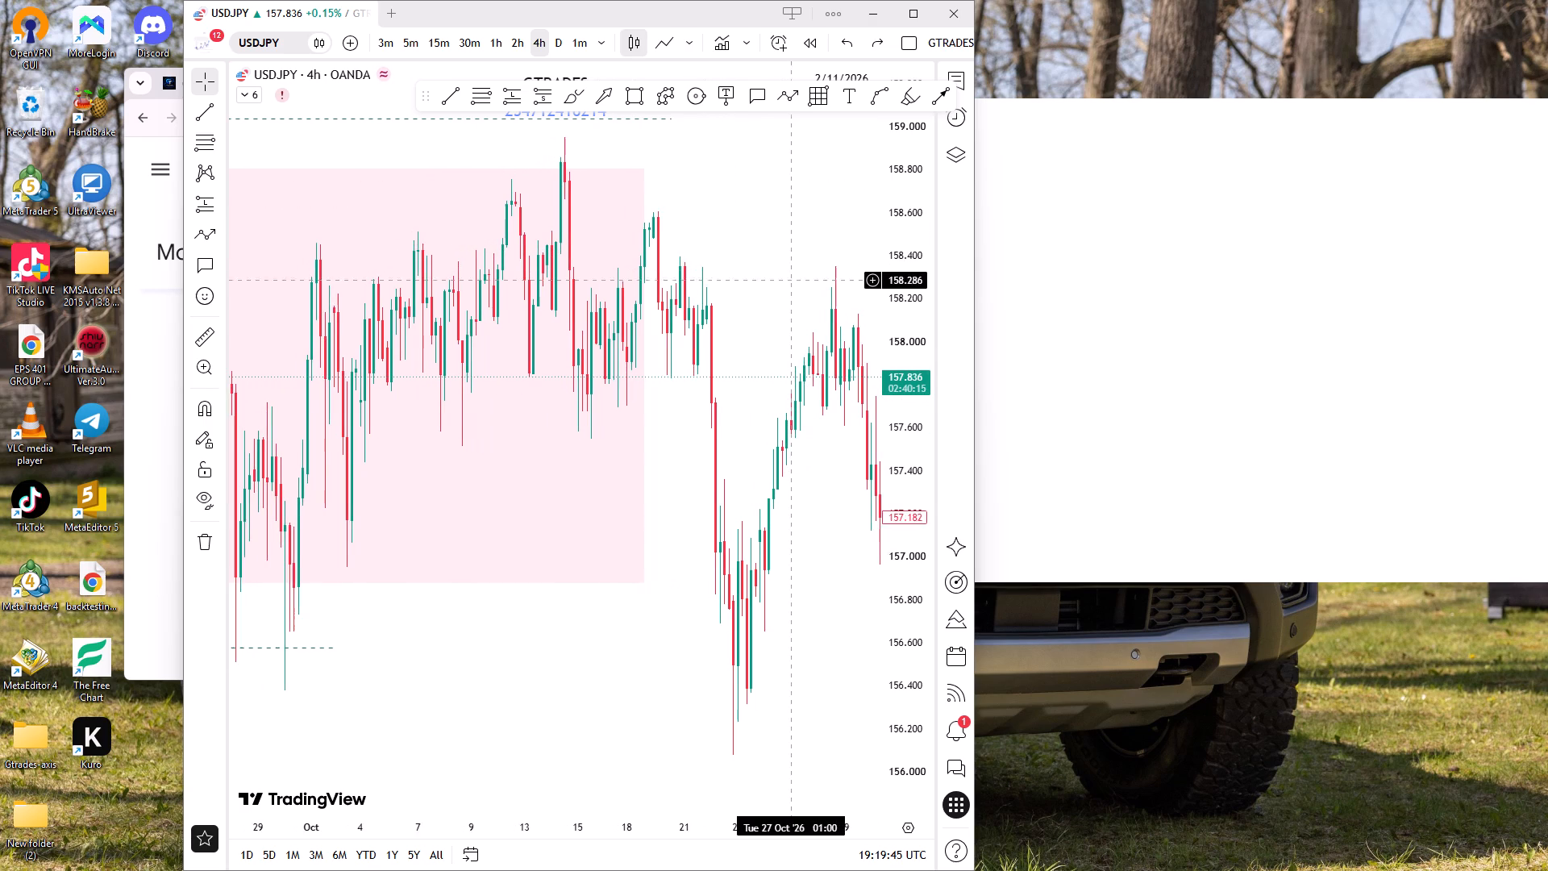
left_click_drag(797, 284, 797, 286)
scroll(653, 273, "up", 11)
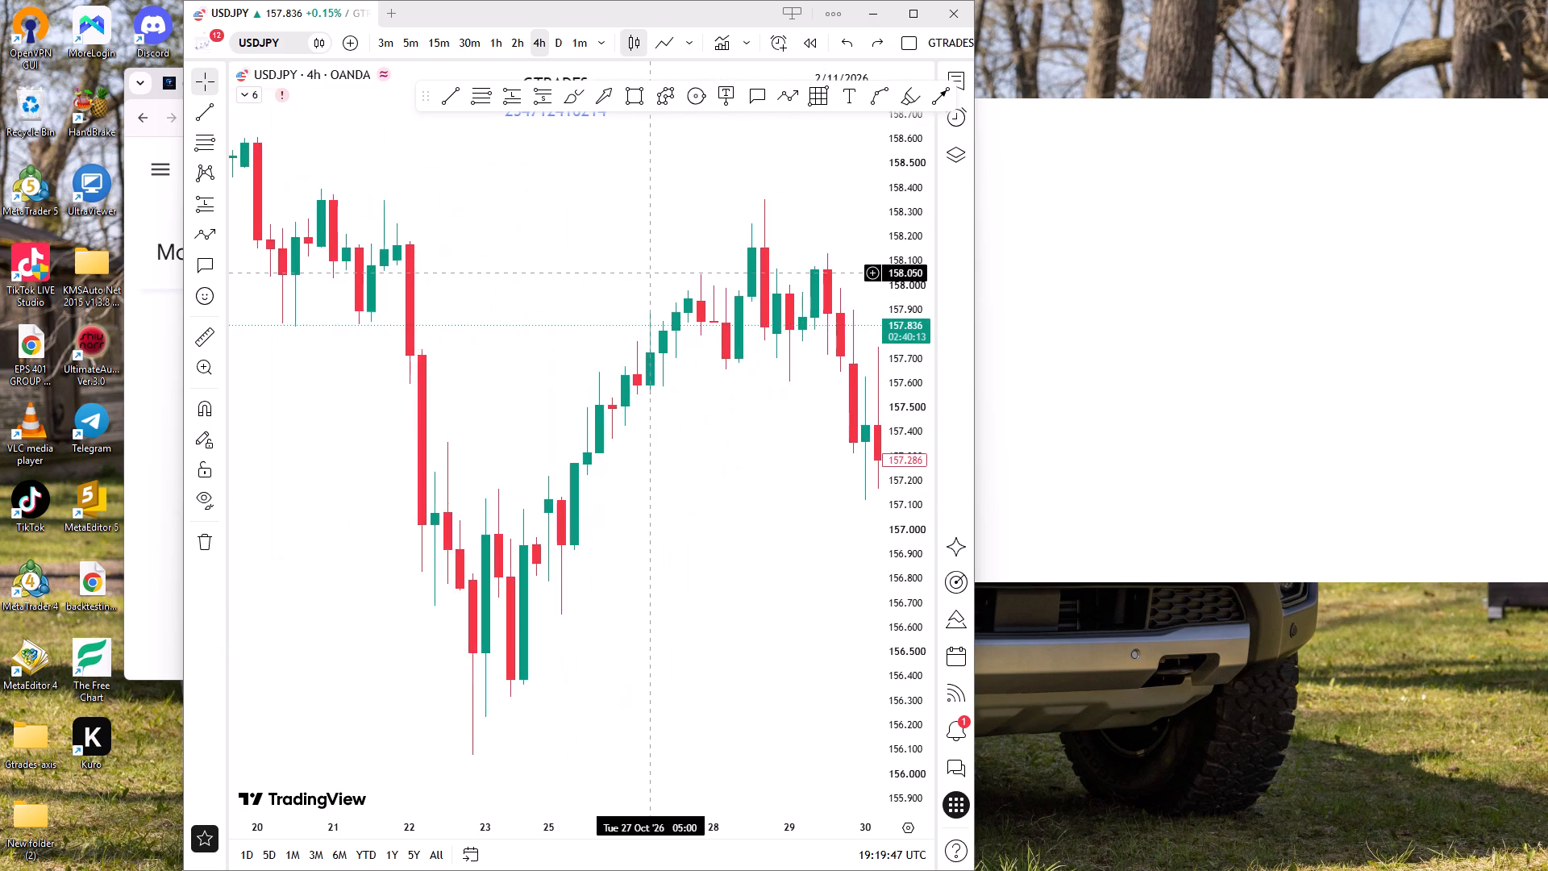
scroll(653, 273, "up", 2)
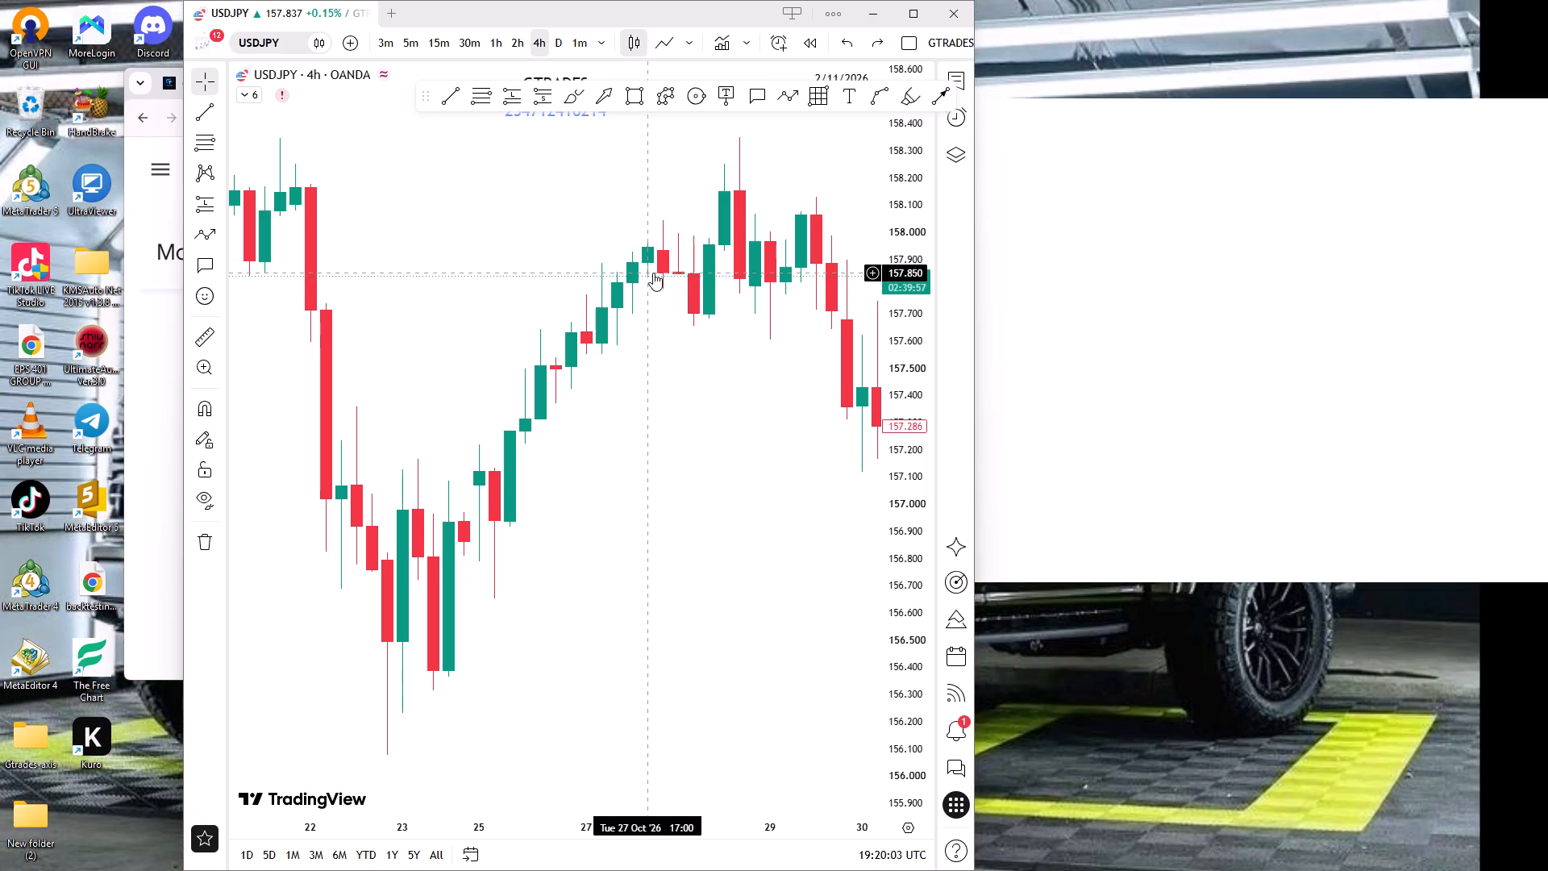
scroll(648, 285, "down", 5)
left_click_drag(685, 242, 662, 240)
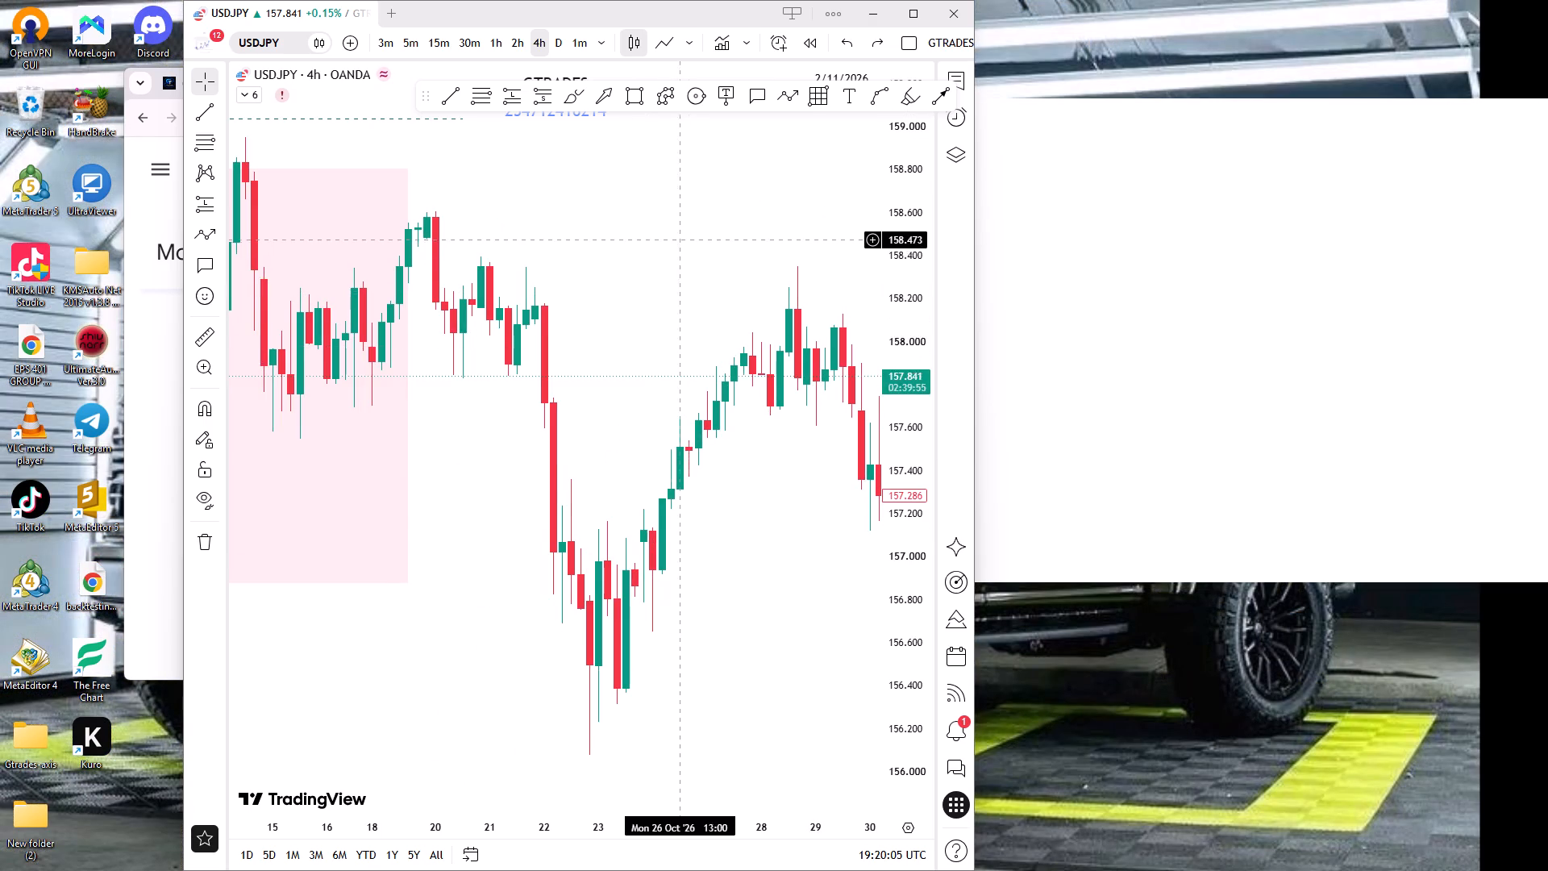
left_click_drag(662, 240, 412, 206)
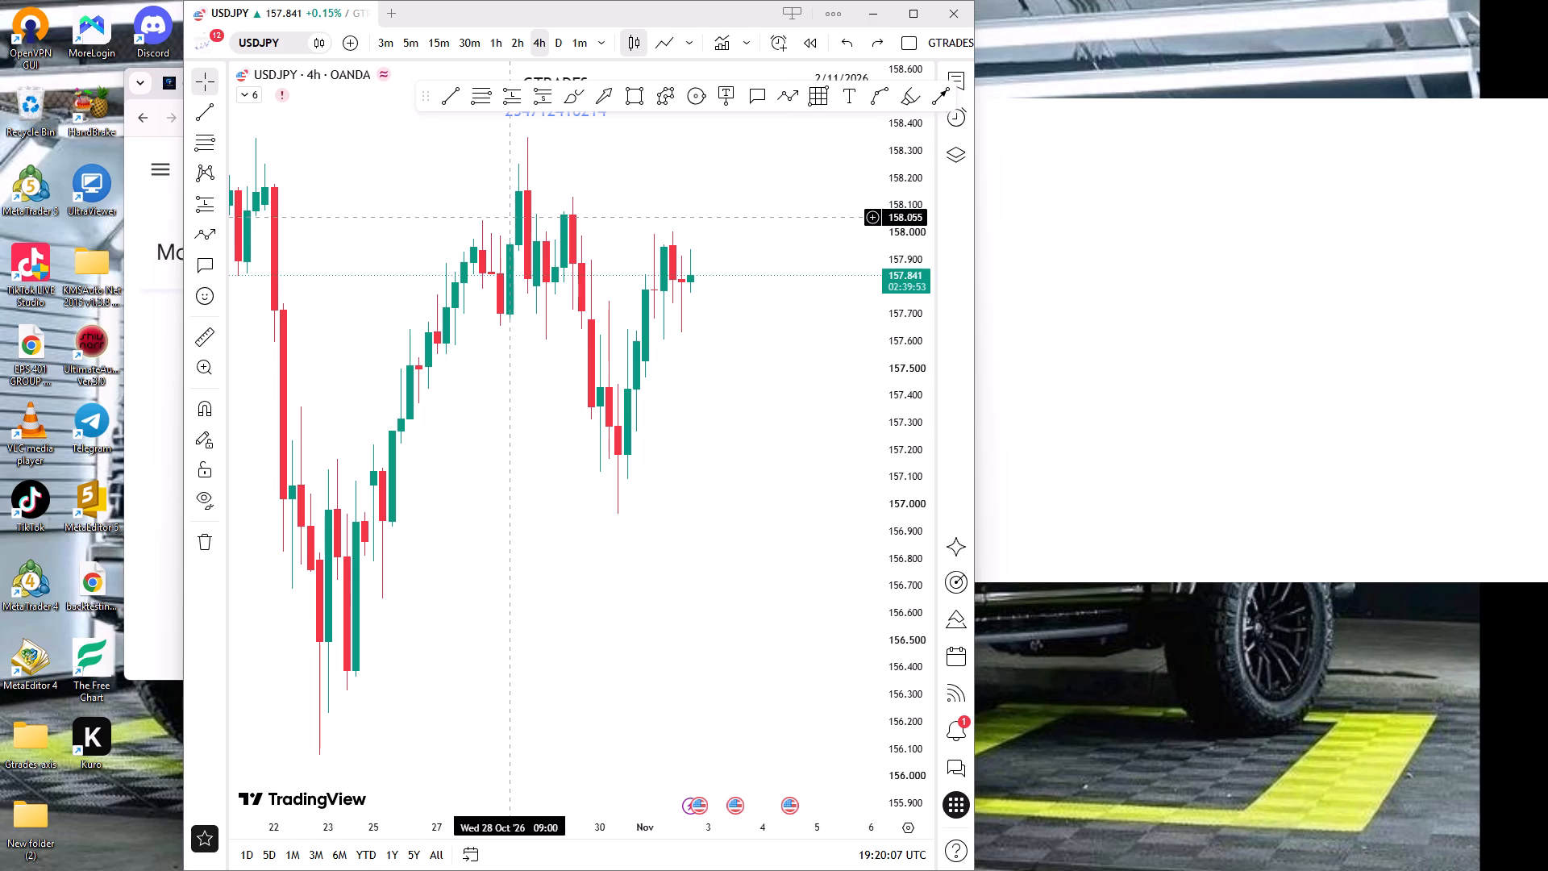
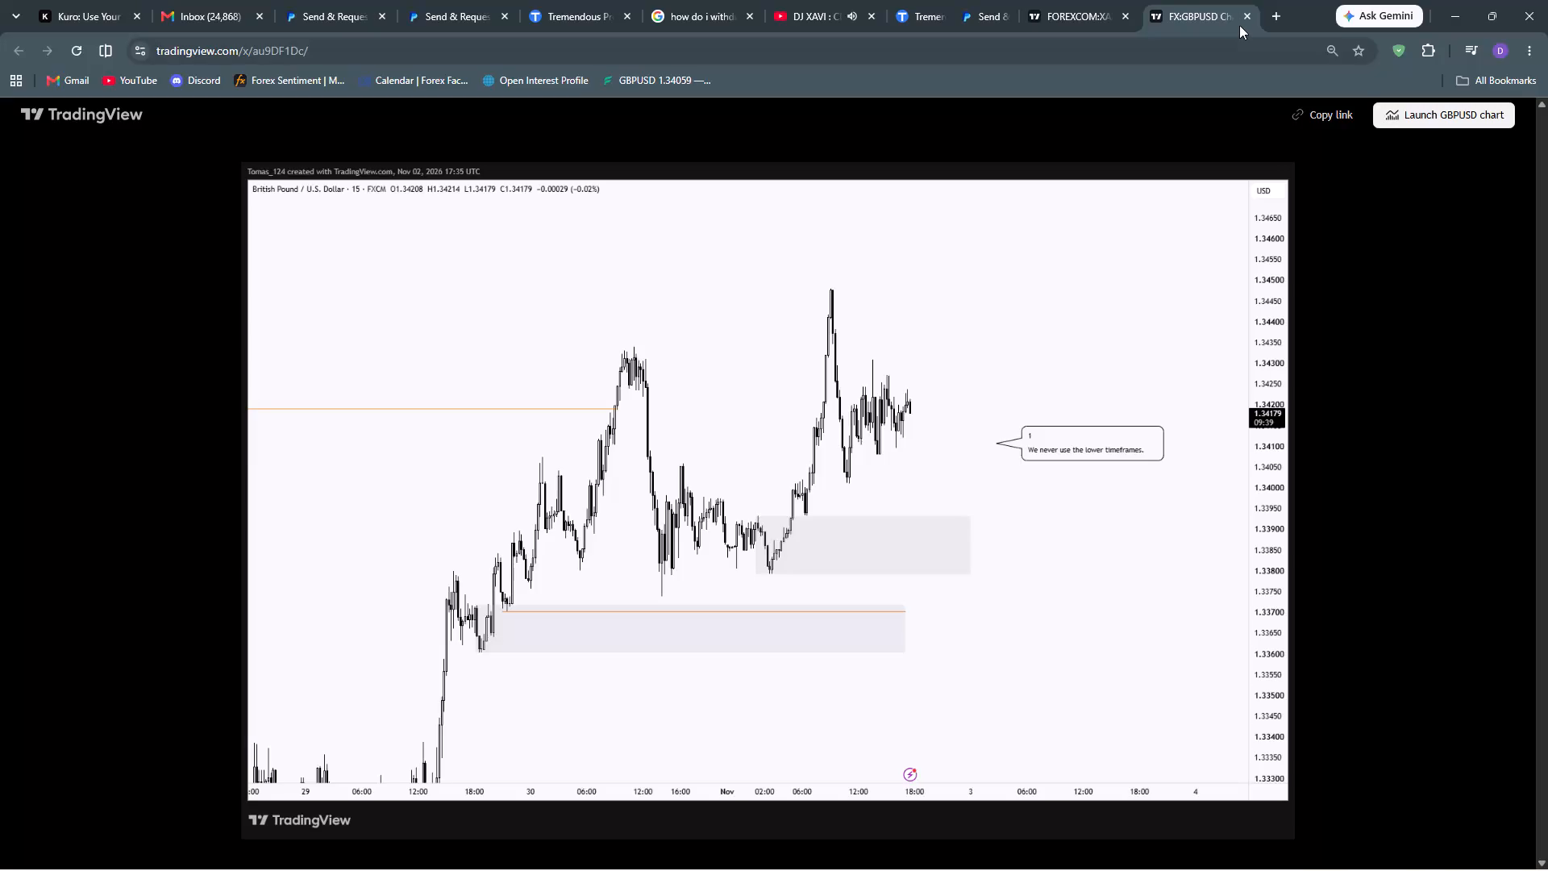
Close the GBPUSD 15-minute chart snapshot page in Google Chrome.
left_click(1243, 15)
left_click(1248, 16)
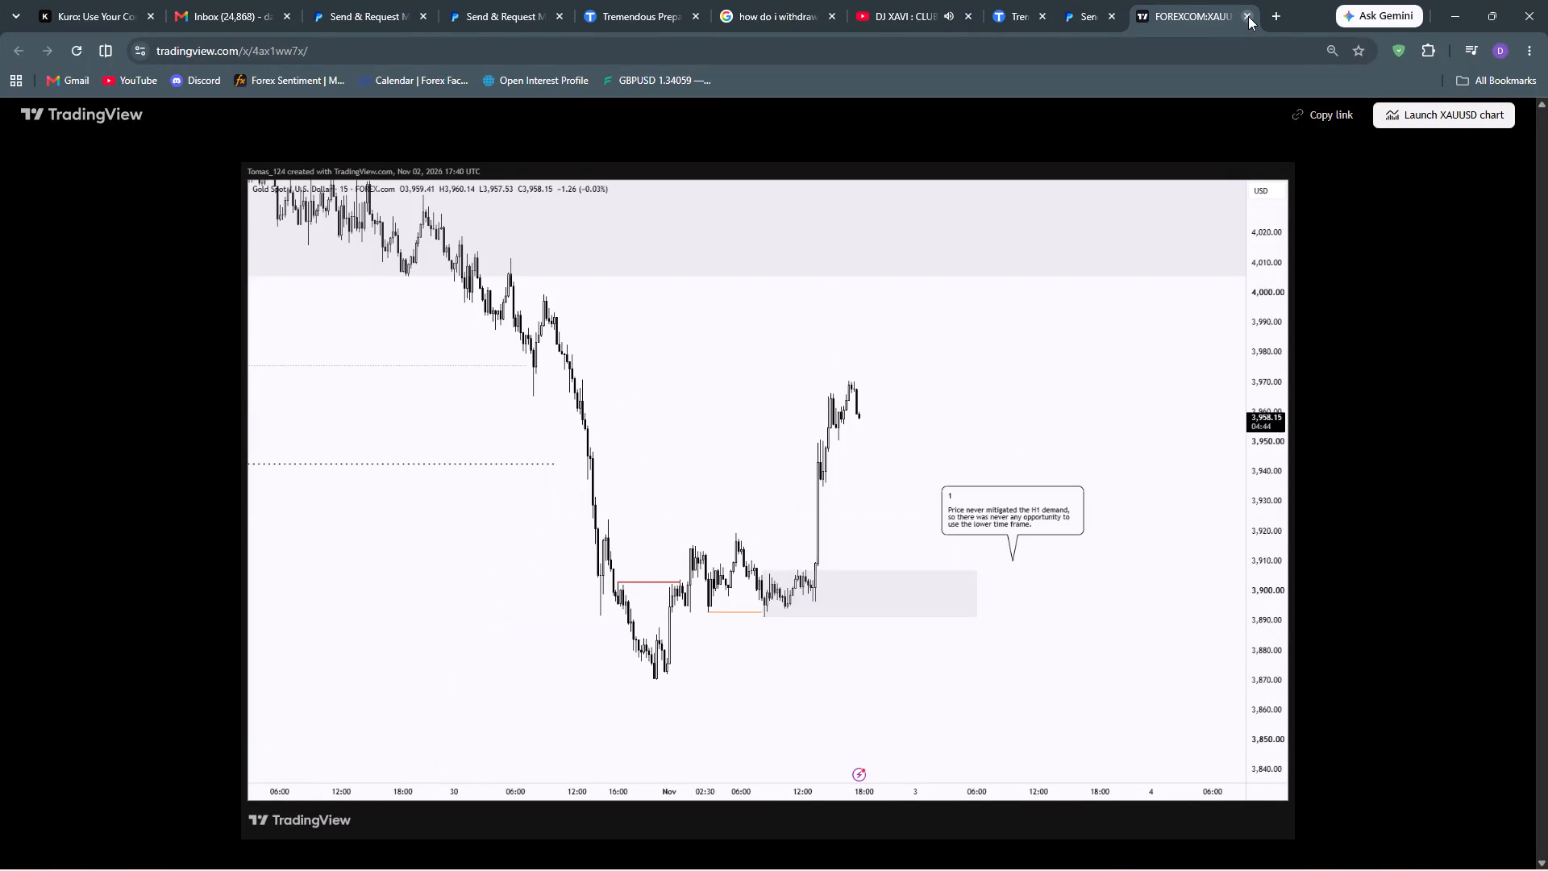